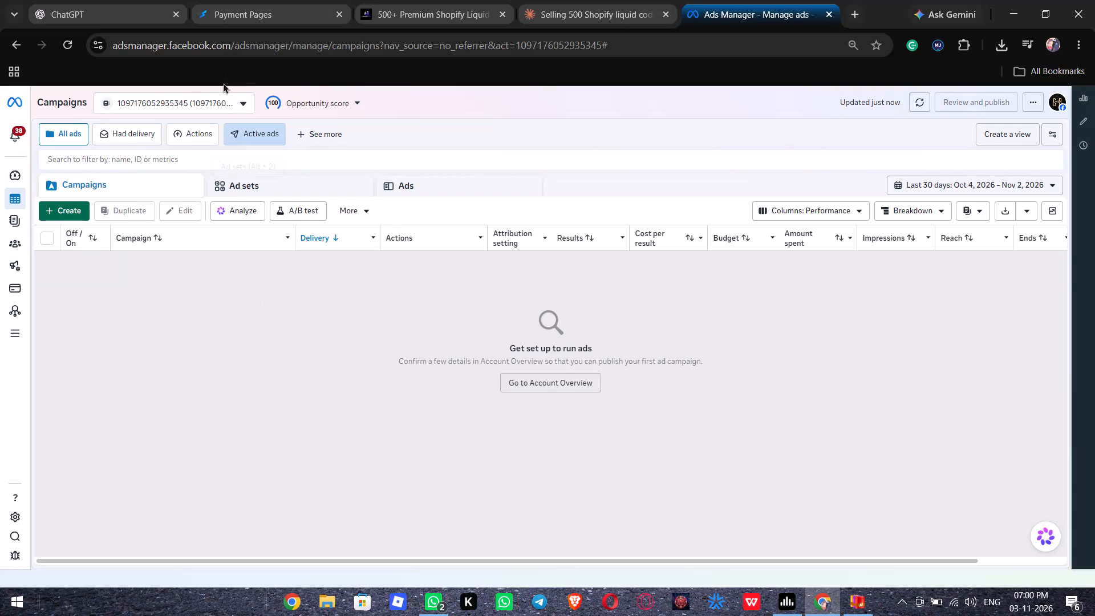
Switch Ads Manager to the LAUNCH HIVE 2 ad account in the Launch Hive business portfolio.
{"action": "left_click_drag", "start_coordinate": [224, 90], "coordinate": [227, 96]}
{"action": "left_click", "coordinate": [233, 102]}
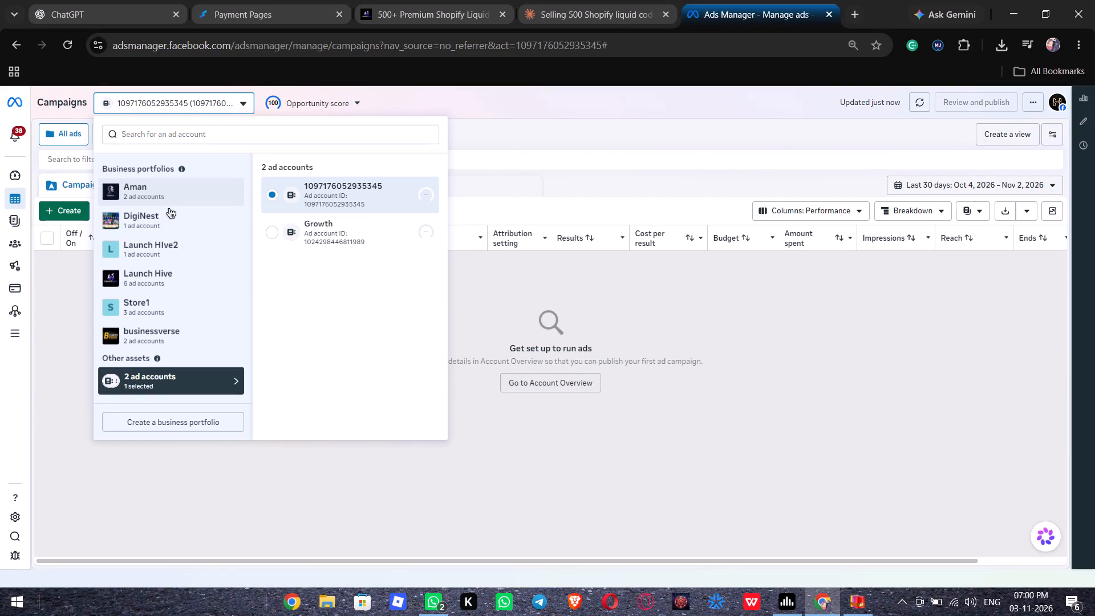
{"action": "left_click", "coordinate": [172, 269]}
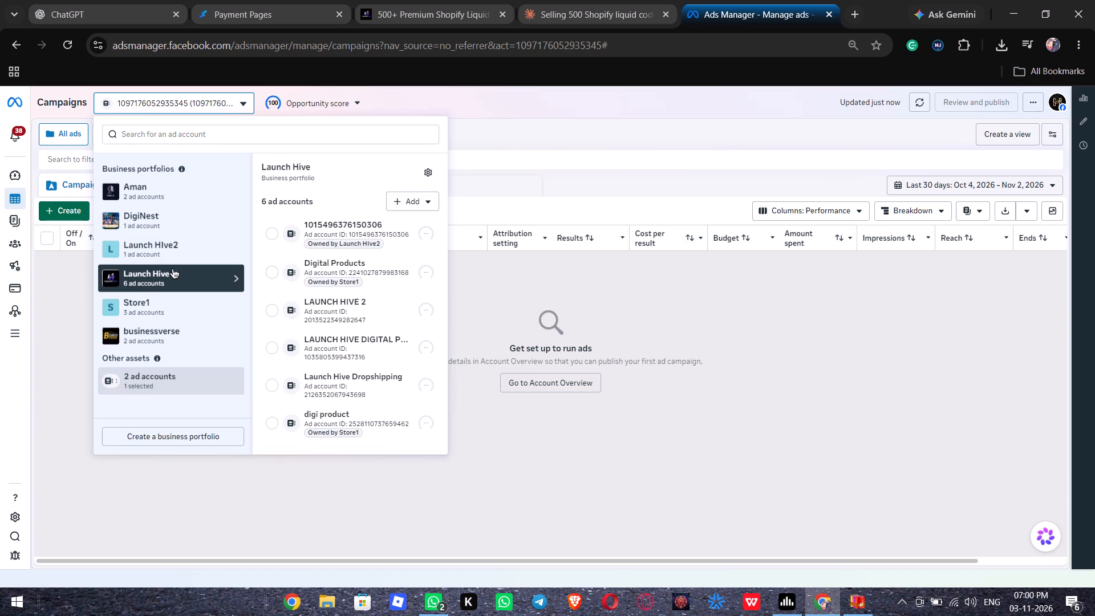
{"action": "left_click", "coordinate": [374, 305]}
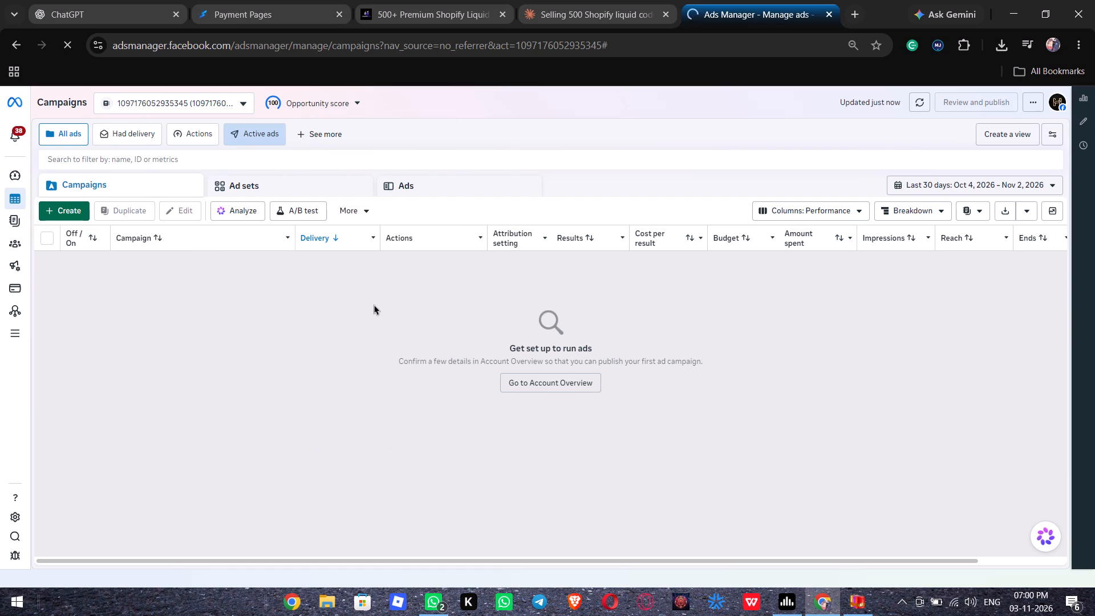
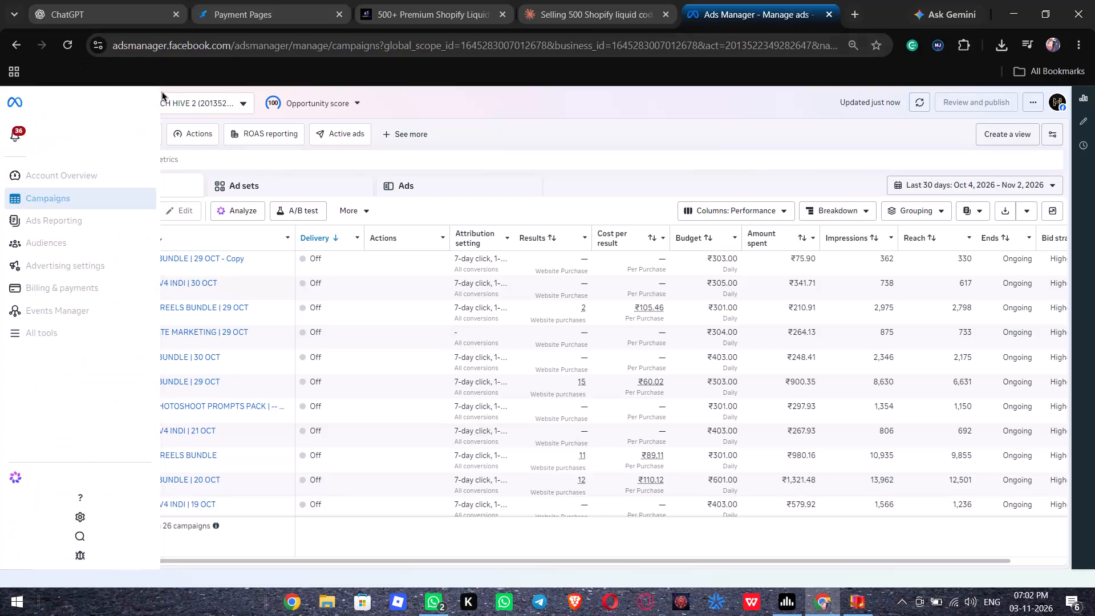
Switch Ads Manager to the Digital Products ad account in the Store1 business portfolio.
{"action": "left_click", "coordinate": [188, 103]}
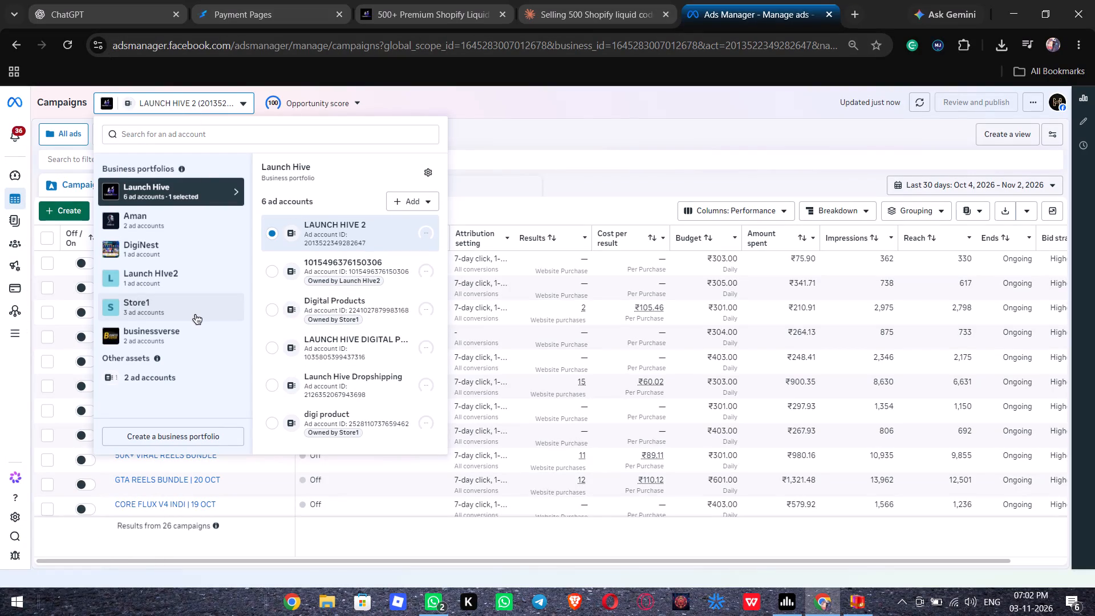
{"action": "left_click", "coordinate": [186, 302]}
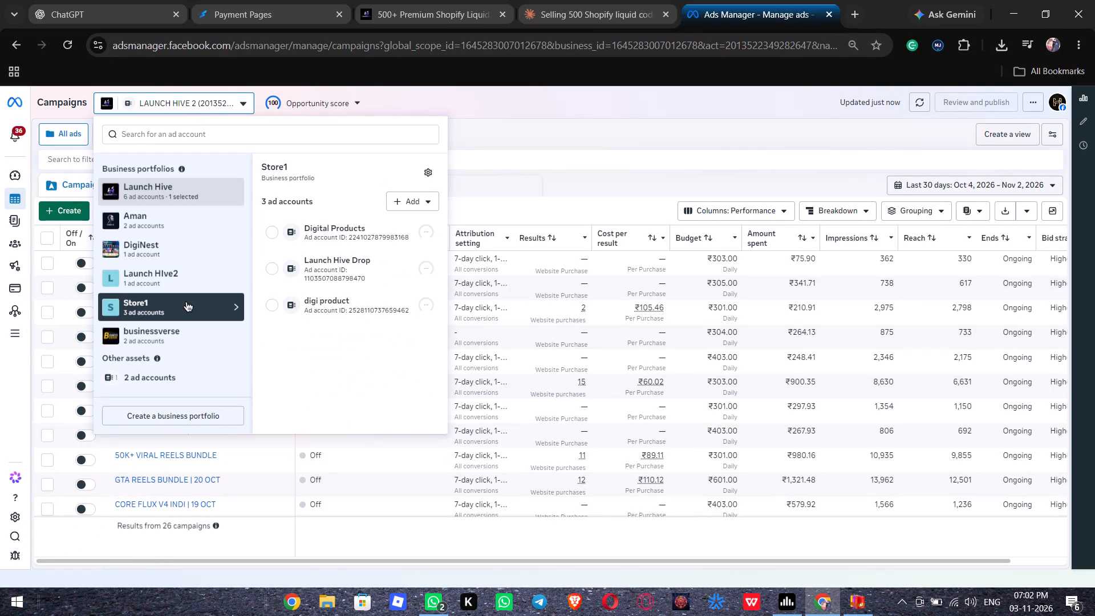
{"action": "left_click", "coordinate": [334, 246]}
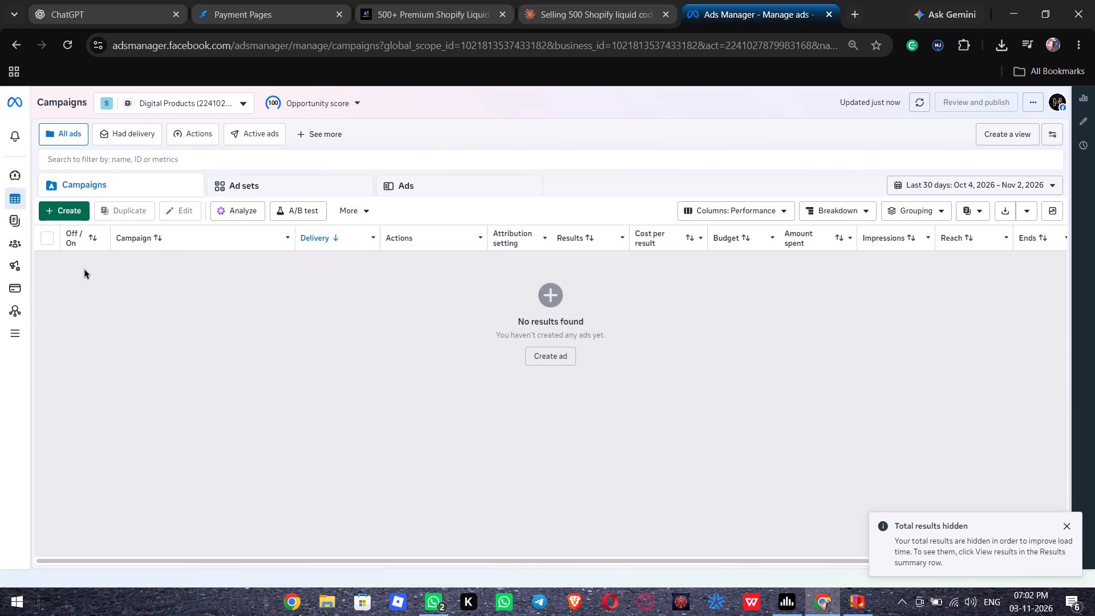
Open the billing and payments page for the Digital Products ad account.
{"action": "left_click", "coordinate": [9, 286]}
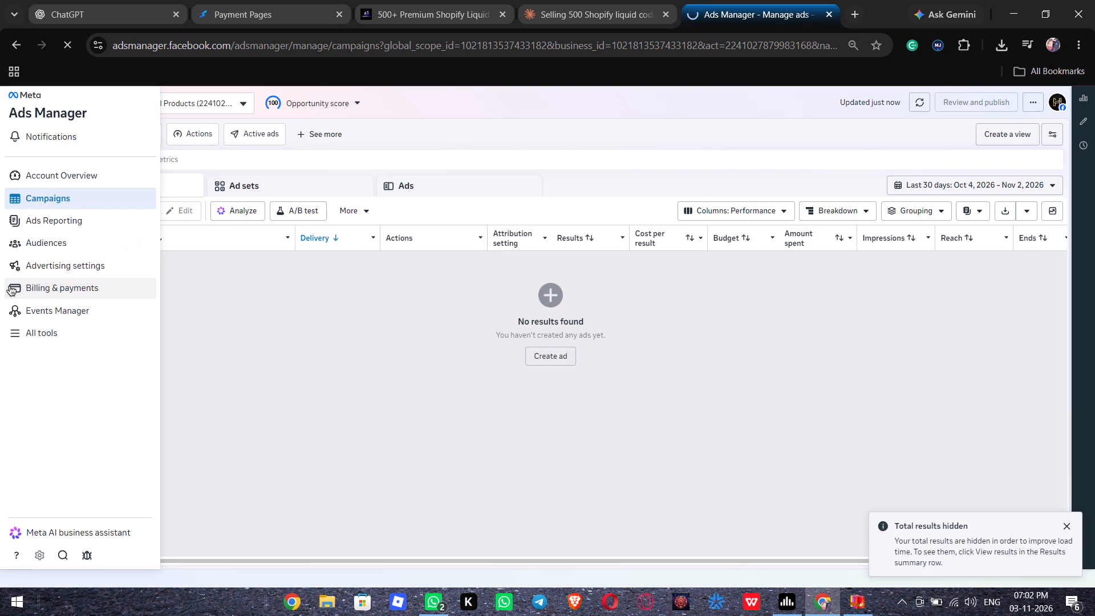
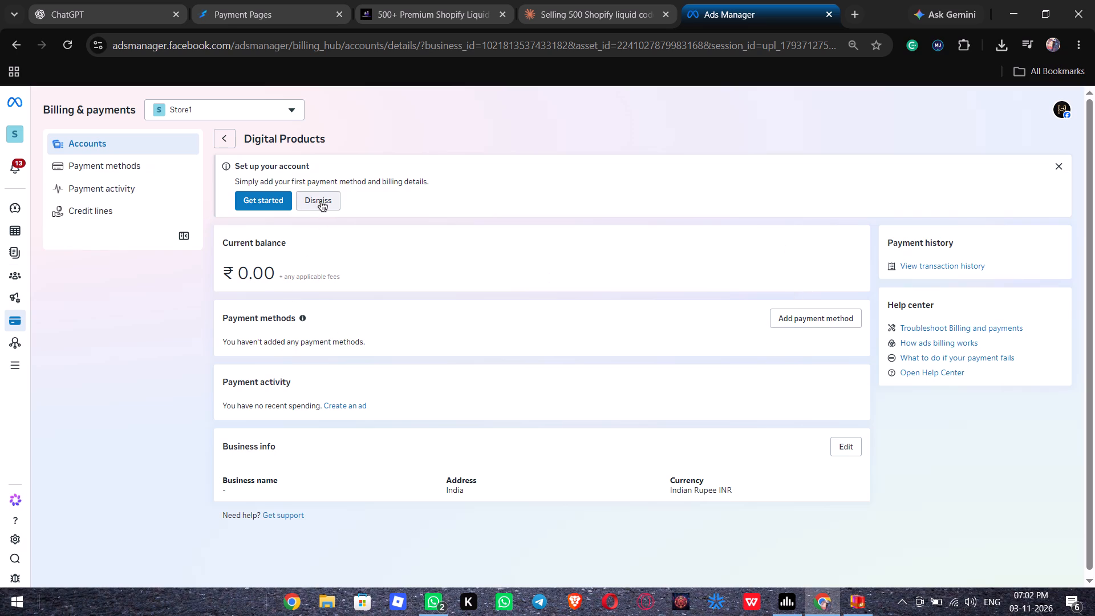
Start payment setup for the Digital Products ad account with India, Indian Rupee and the Kolkata time zone, choosing UPI as payment method.
{"action": "left_click", "coordinate": [276, 206]}
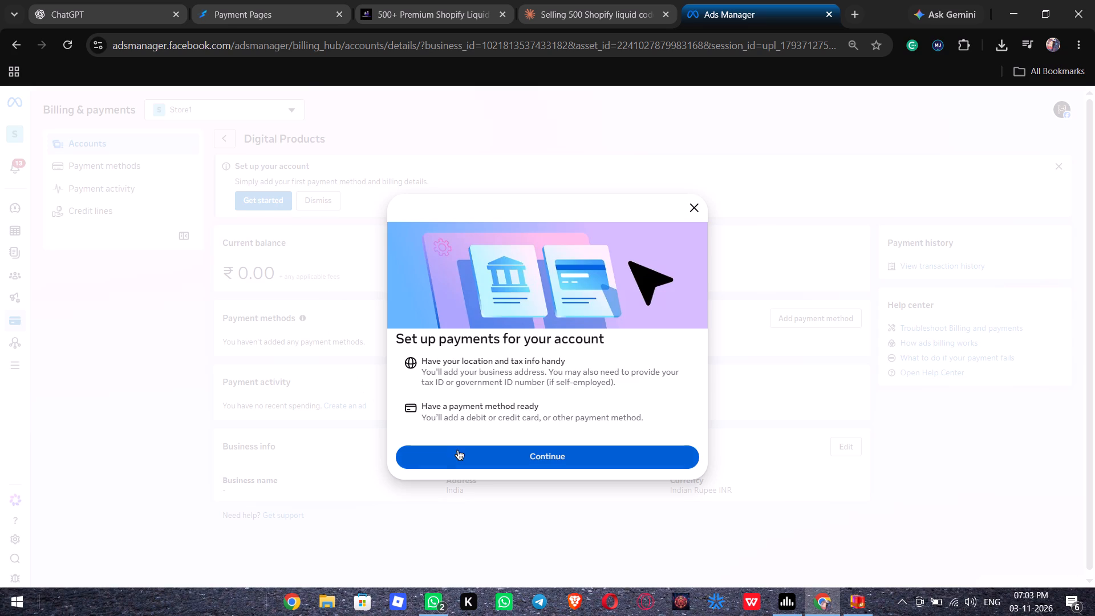
{"action": "left_click", "coordinate": [456, 455]}
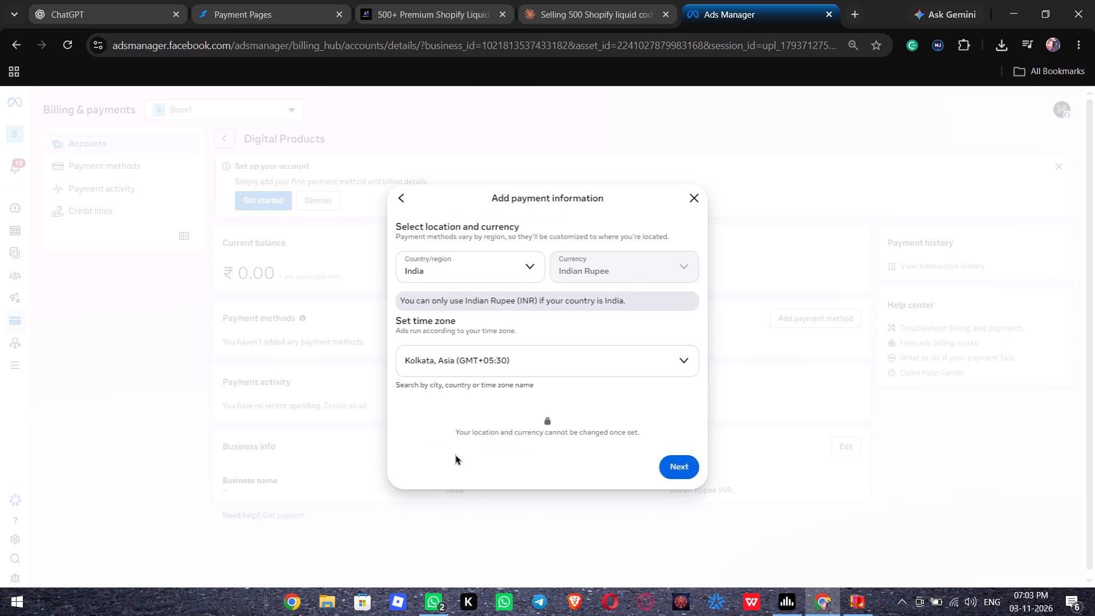
{"action": "left_click", "coordinate": [682, 465]}
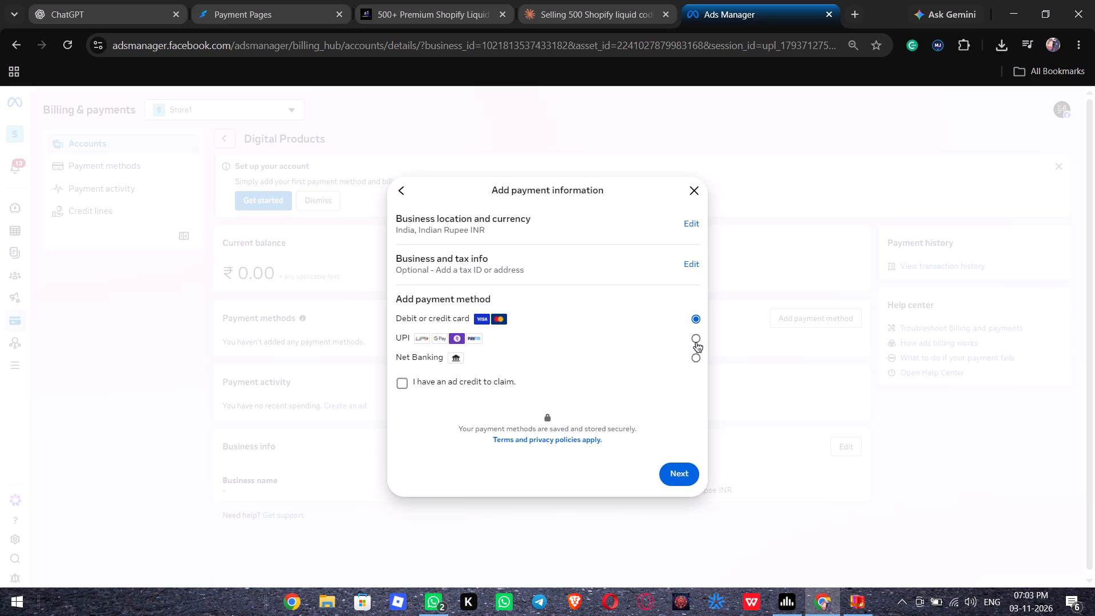
{"action": "left_click", "coordinate": [695, 343]}
{"action": "left_click", "coordinate": [693, 229]}
{"action": "left_click", "coordinate": [688, 463]}
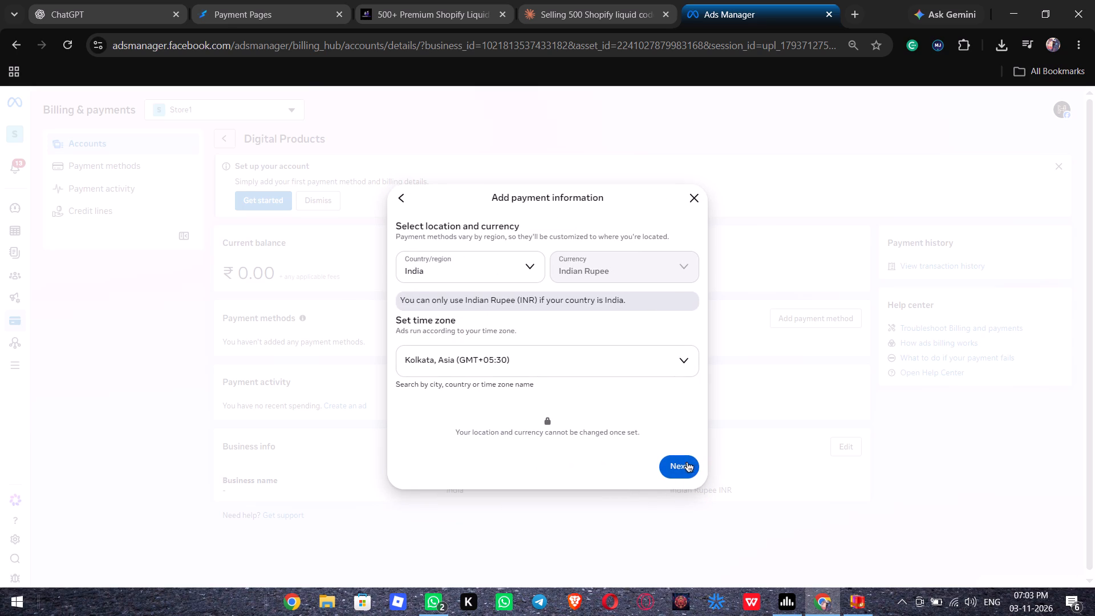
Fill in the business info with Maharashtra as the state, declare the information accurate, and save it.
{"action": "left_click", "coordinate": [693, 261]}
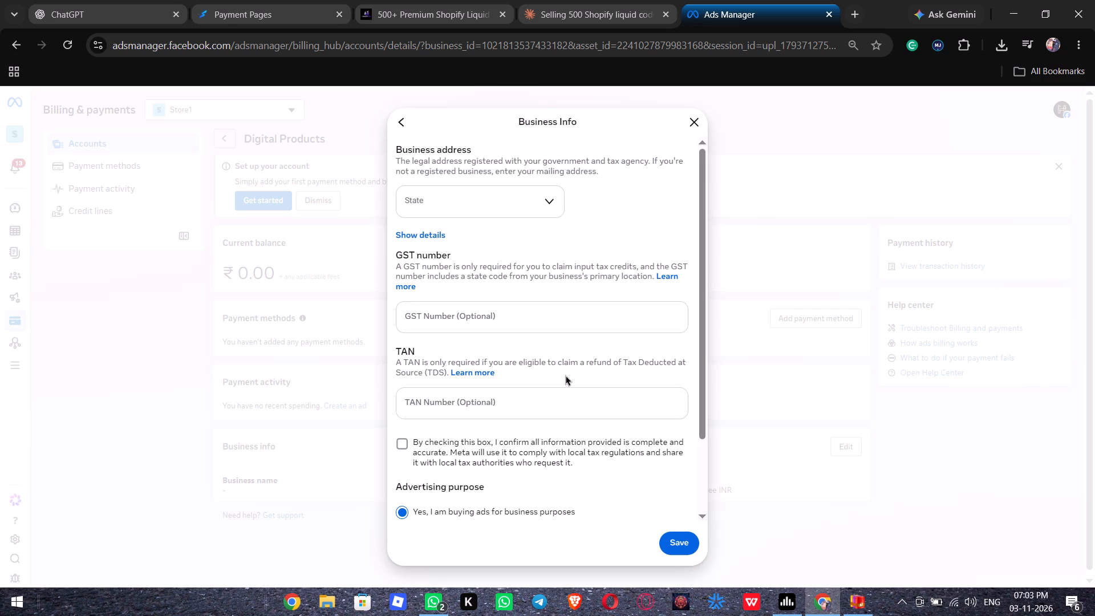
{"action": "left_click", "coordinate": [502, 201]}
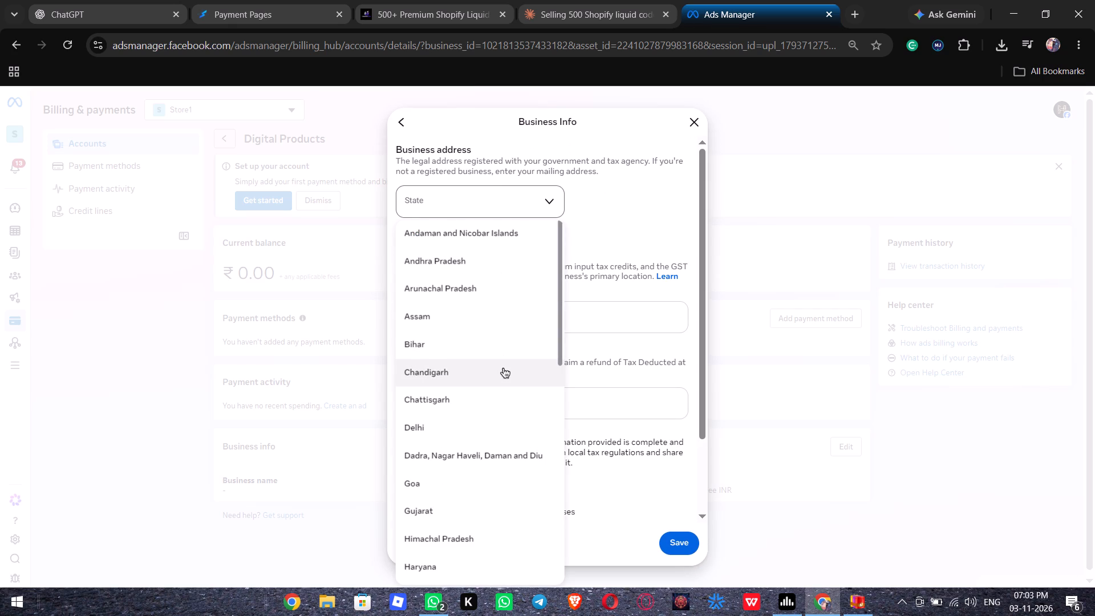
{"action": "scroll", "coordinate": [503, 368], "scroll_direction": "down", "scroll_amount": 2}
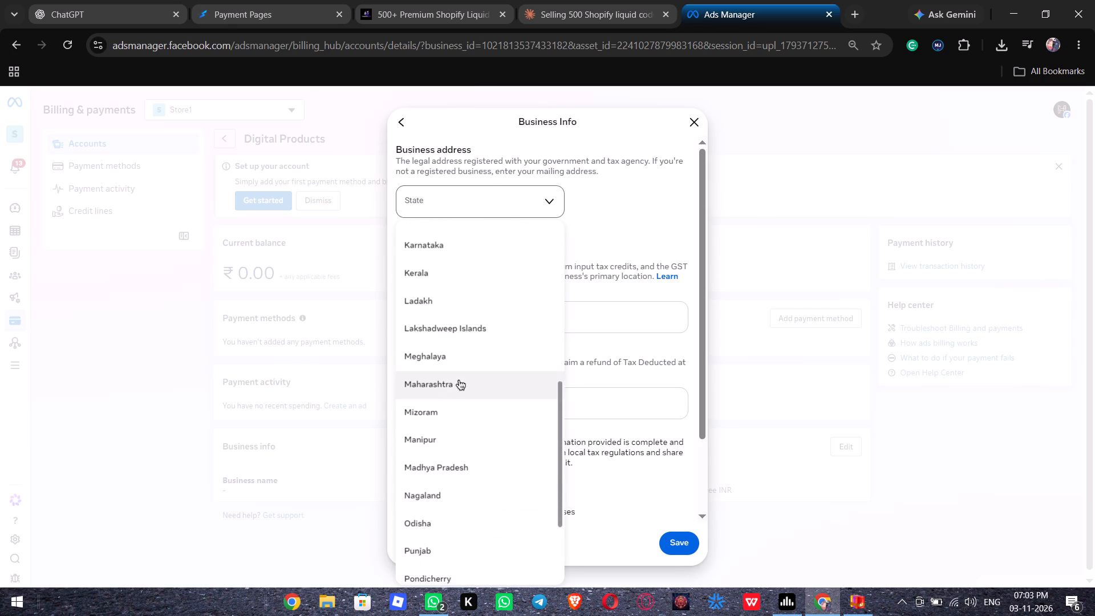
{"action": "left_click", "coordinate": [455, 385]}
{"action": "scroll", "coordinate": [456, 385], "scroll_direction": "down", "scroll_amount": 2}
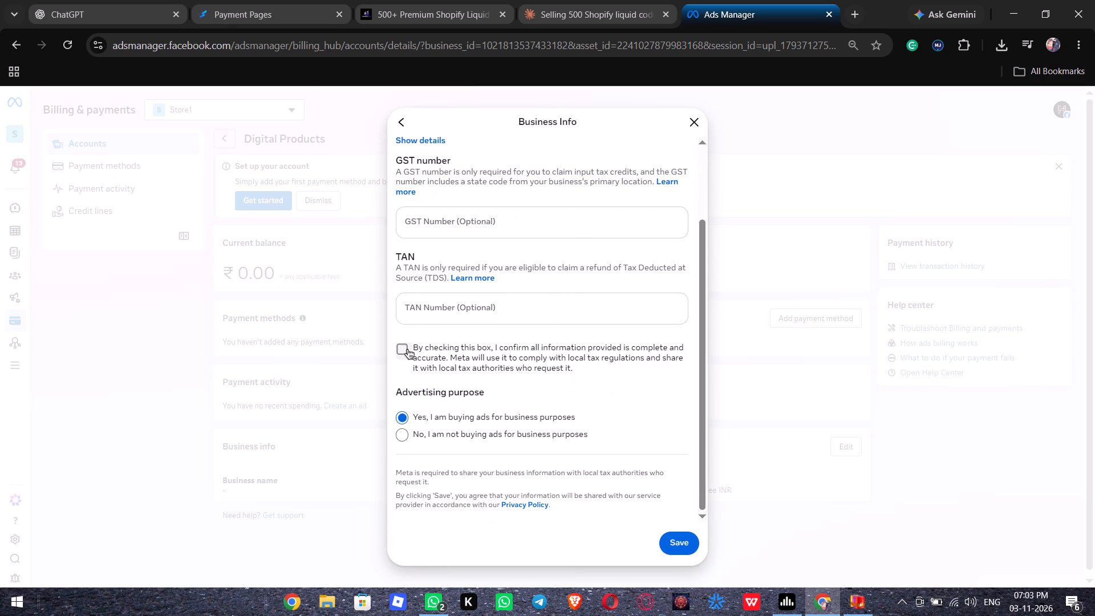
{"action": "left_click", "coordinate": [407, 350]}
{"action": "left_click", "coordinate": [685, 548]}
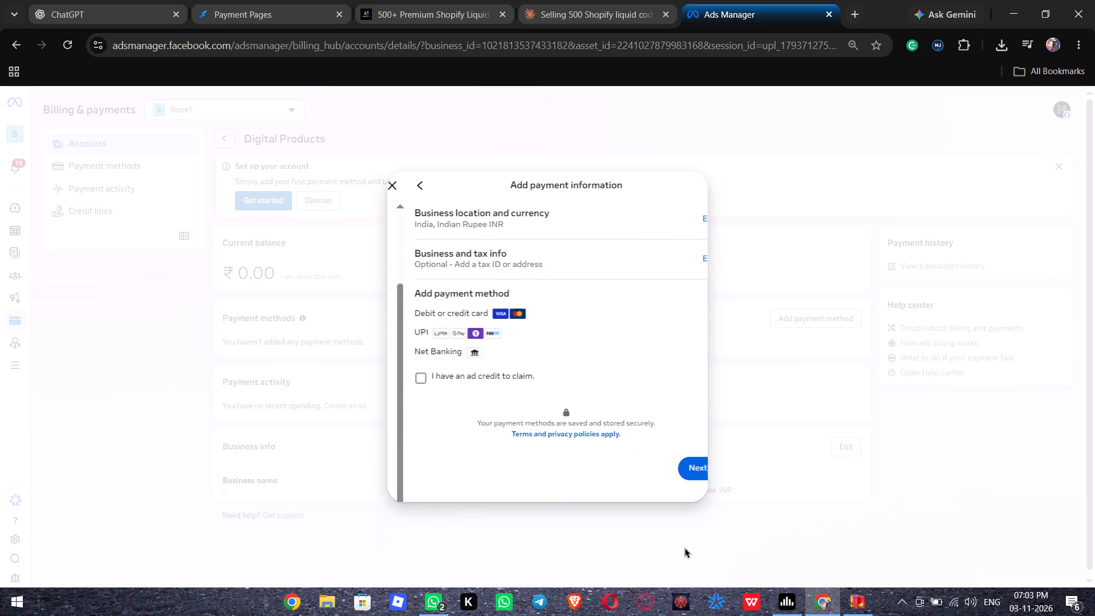
Proceed with UPI and save the required business info with Maharashtra as the state and the accuracy declaration accepted.
{"action": "left_click", "coordinate": [665, 330]}
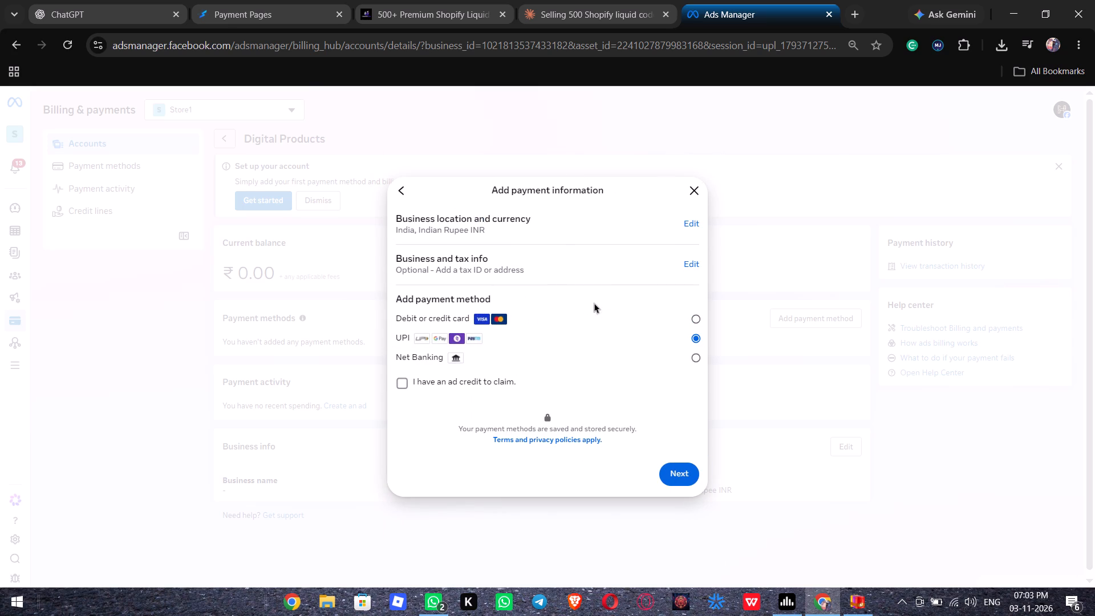
{"action": "left_click", "coordinate": [683, 470]}
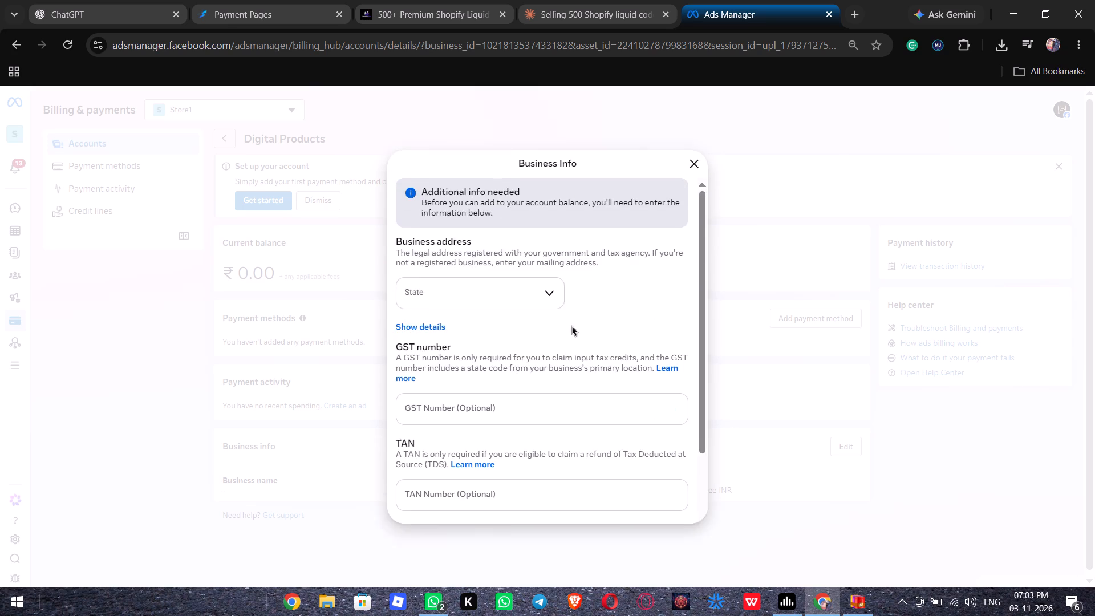
{"action": "left_click", "coordinate": [494, 246]}
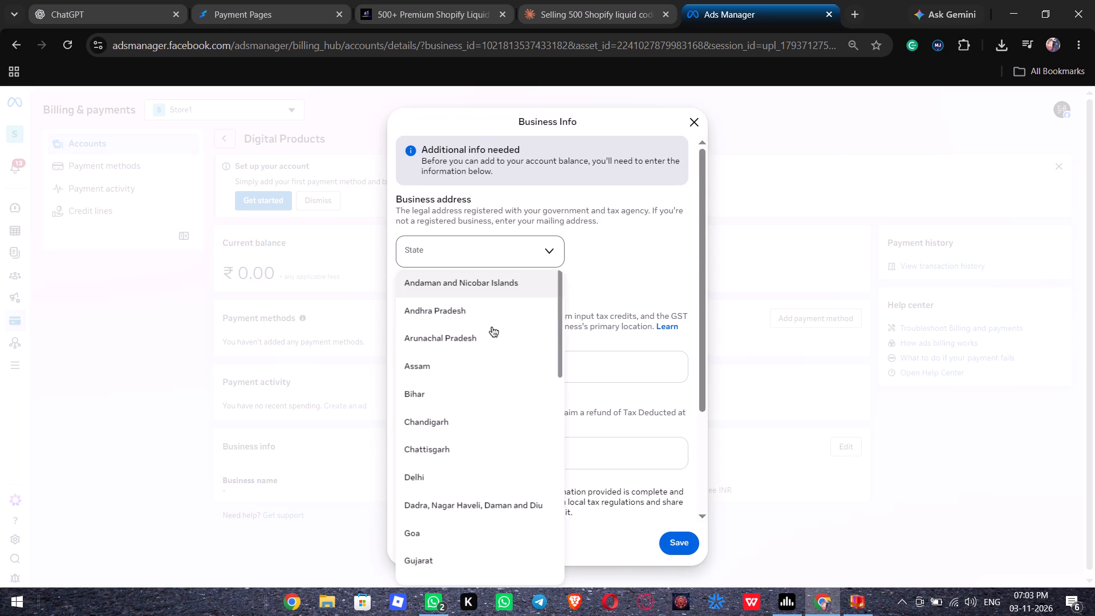
{"action": "scroll", "coordinate": [483, 372], "scroll_direction": "down", "scroll_amount": 6}
{"action": "scroll", "coordinate": [483, 372], "scroll_direction": "up", "scroll_amount": 1}
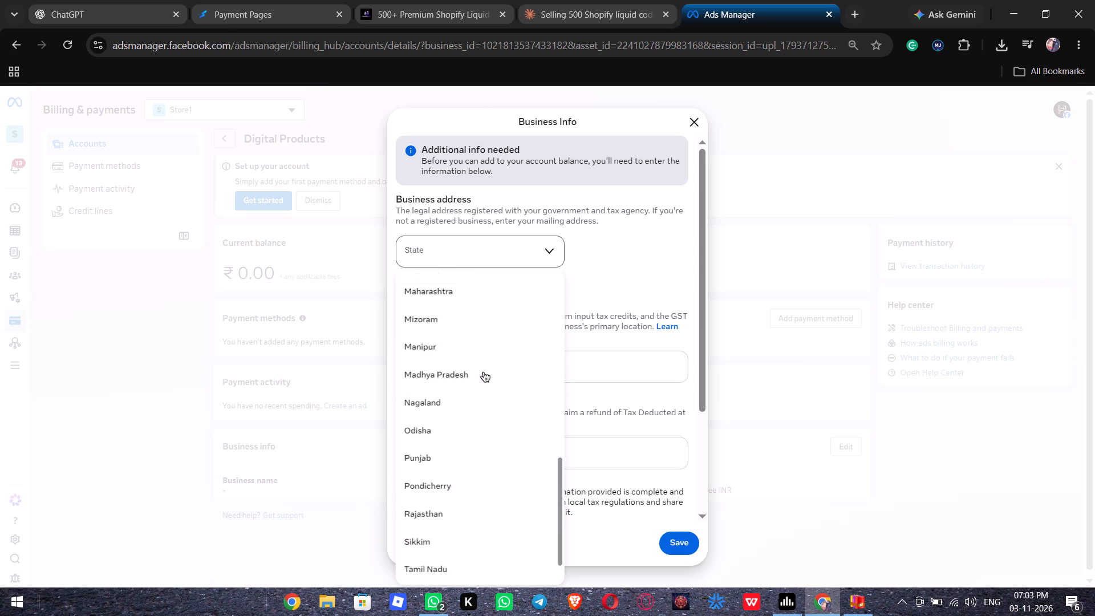
{"action": "scroll", "coordinate": [483, 372], "scroll_direction": "up", "scroll_amount": 1}
{"action": "left_click", "coordinate": [464, 306]}
{"action": "scroll", "coordinate": [464, 309], "scroll_direction": "down", "scroll_amount": 2}
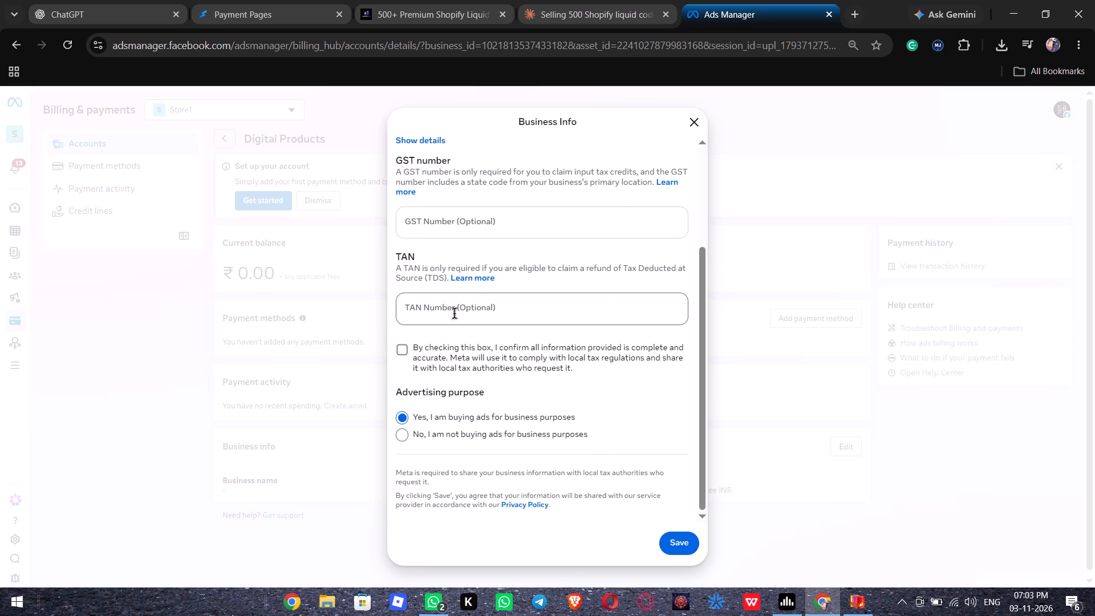
{"action": "left_click", "coordinate": [403, 357]}
{"action": "left_click", "coordinate": [678, 546]}
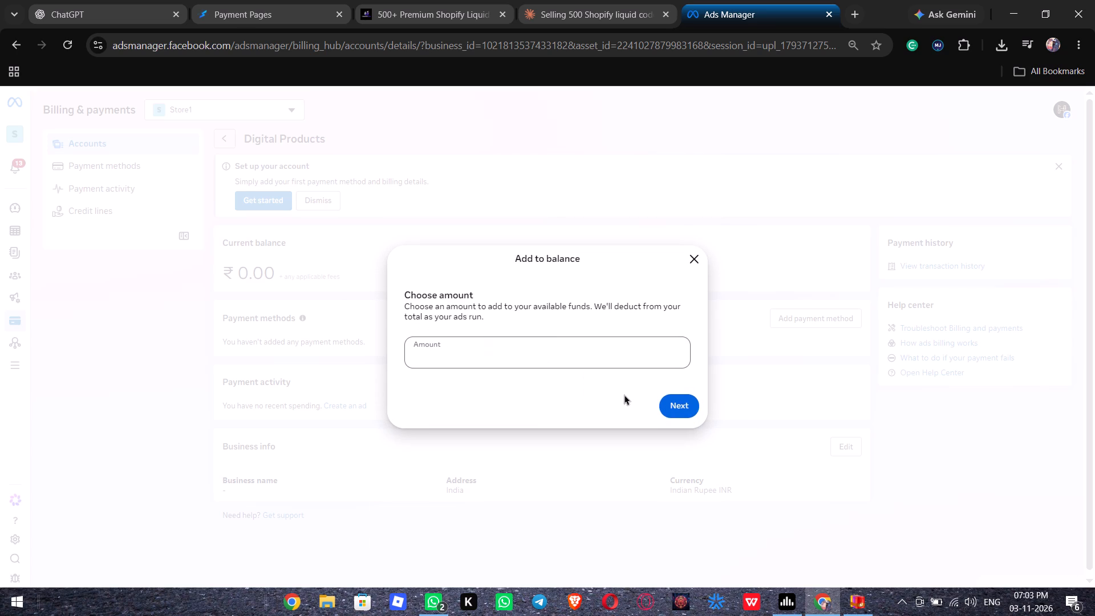
Request a ₹777 balance top-up by UPI, and close the payment code and the account setup notice.
{"action": "type", "text": "777"}
{"action": "left_click", "coordinate": [666, 408]}
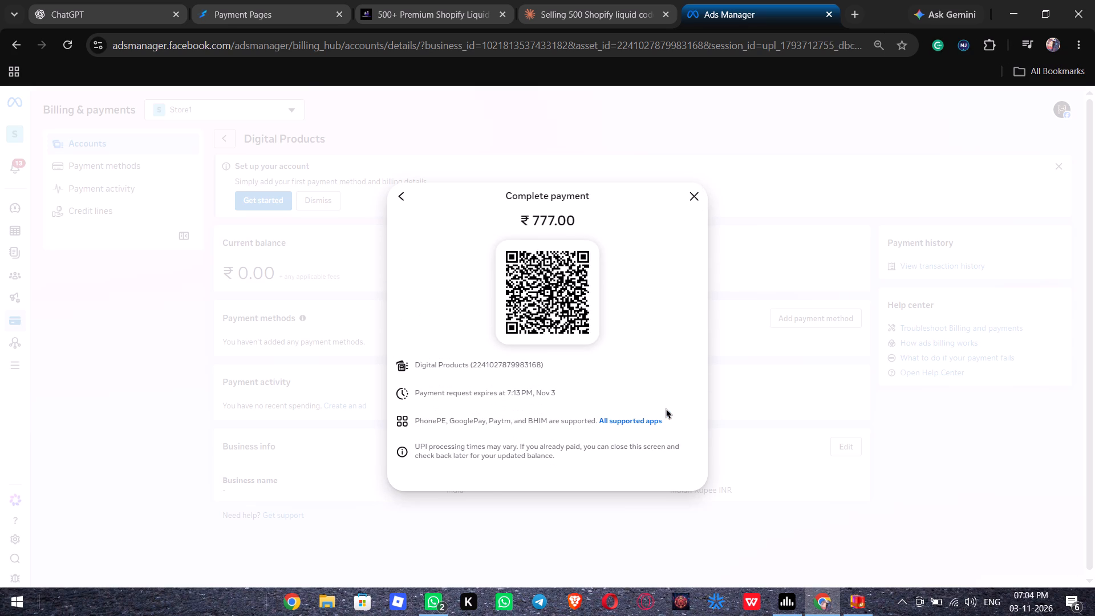
{"action": "left_click", "coordinate": [691, 188]}
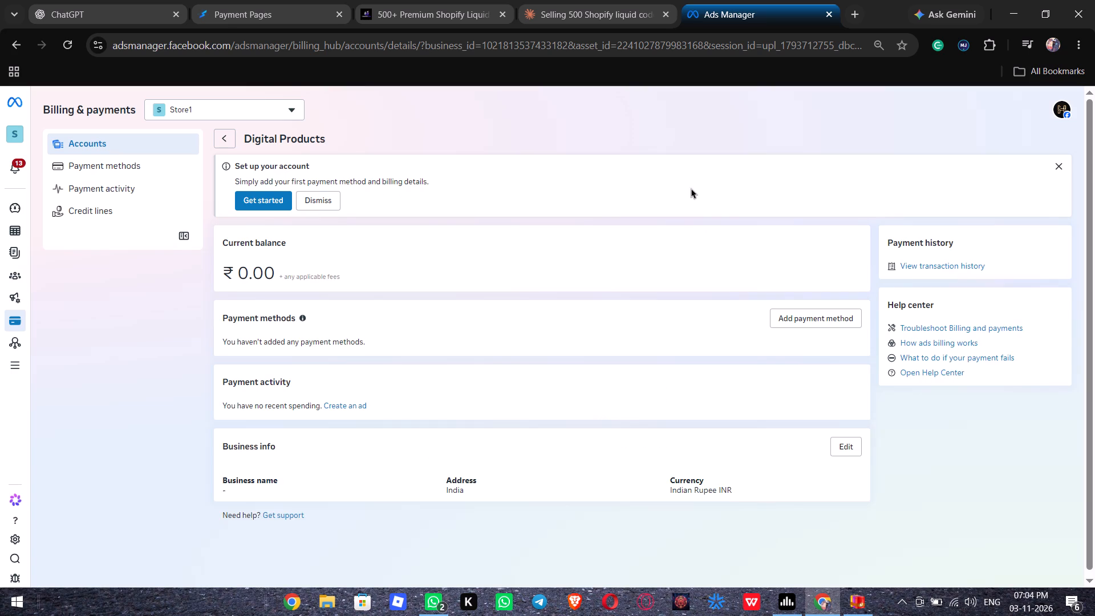
{"action": "left_click", "coordinate": [330, 202]}
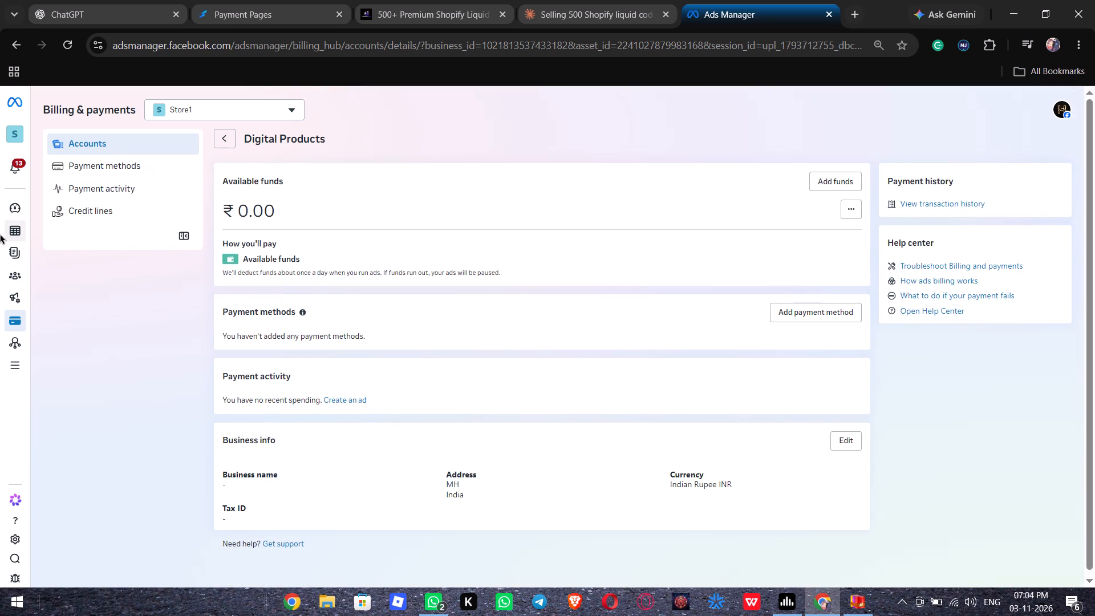
Return to the campaigns overview and copy the Digital Products ad account ID from the account list.
{"action": "left_click", "coordinate": [16, 238]}
{"action": "triple_click", "coordinate": [15, 229]}
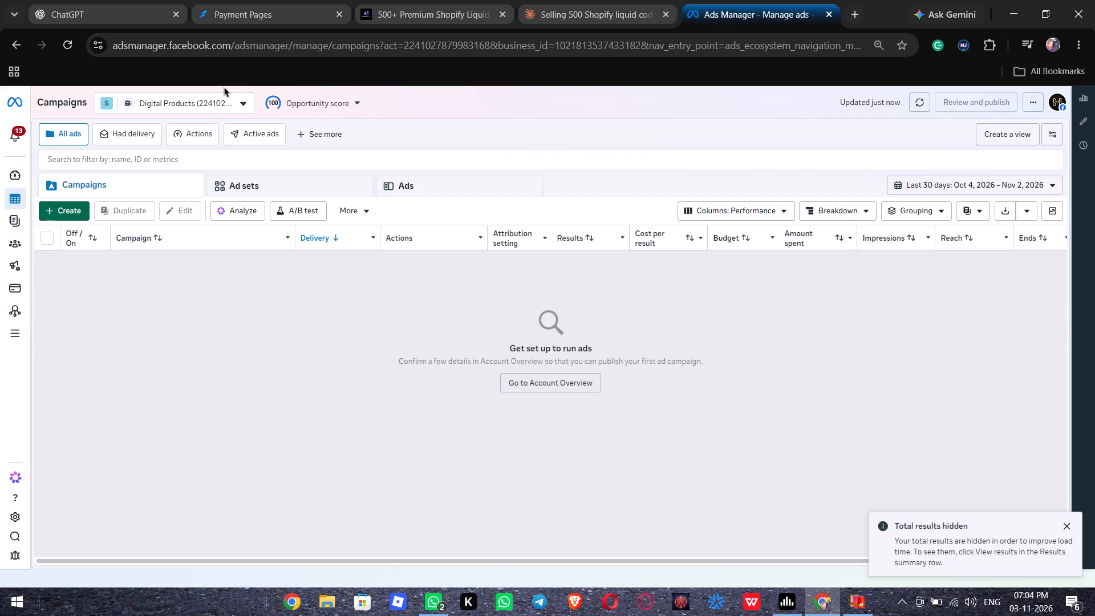
{"action": "left_click", "coordinate": [222, 110]}
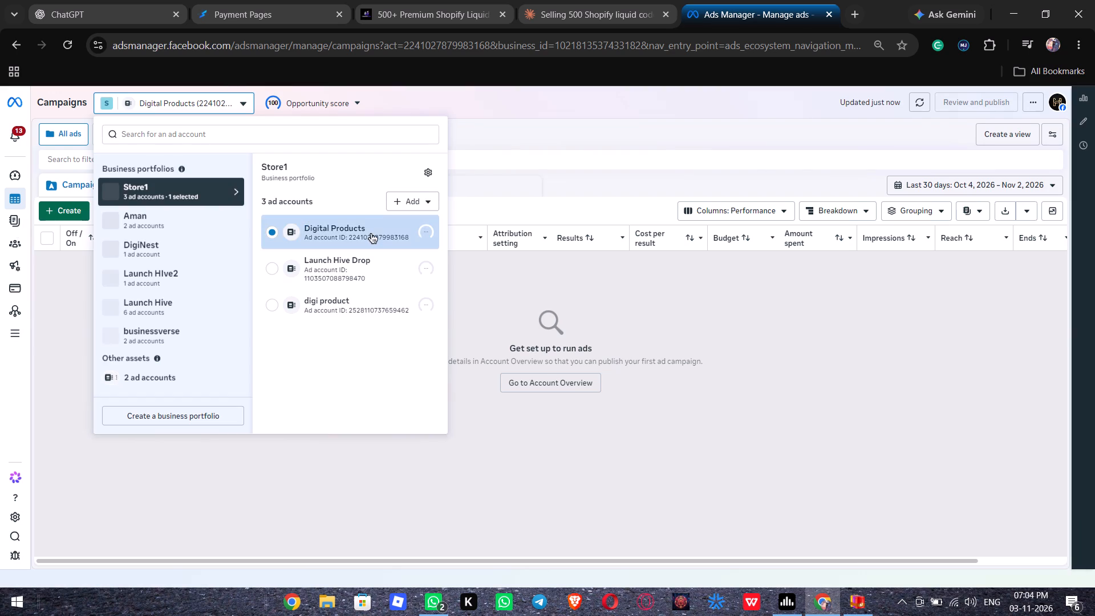
{"action": "double_click", "coordinate": [371, 234]}
{"action": "key", "text": "ctrl+c"}
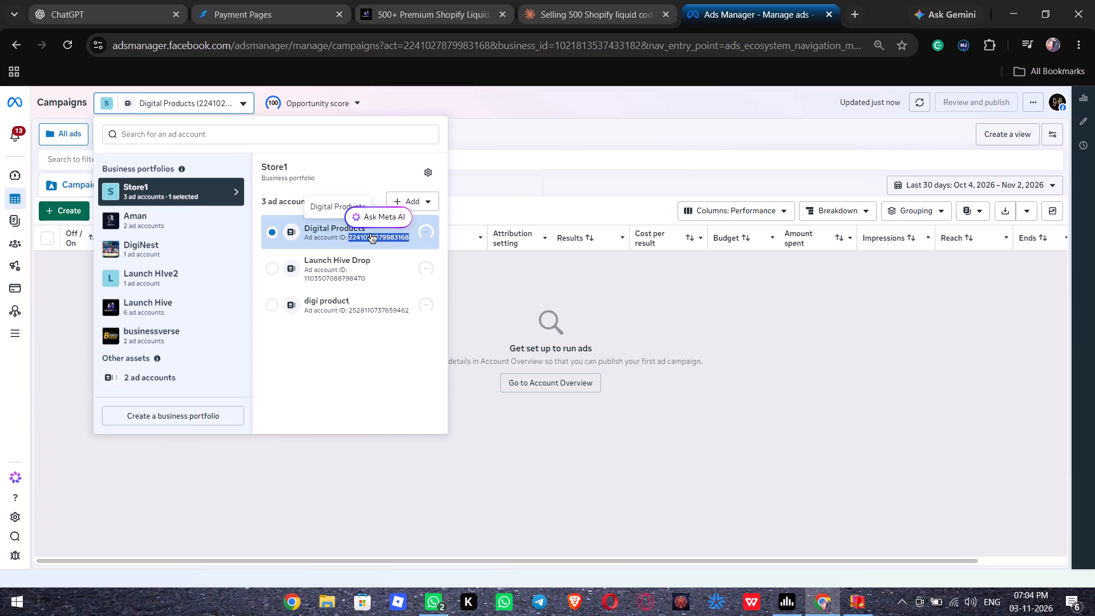
Switch Ads Manager to the Digital Products ad account under the Launch Hive business portfolio.
{"action": "left_click", "coordinate": [192, 313]}
{"action": "left_click", "coordinate": [327, 244]}
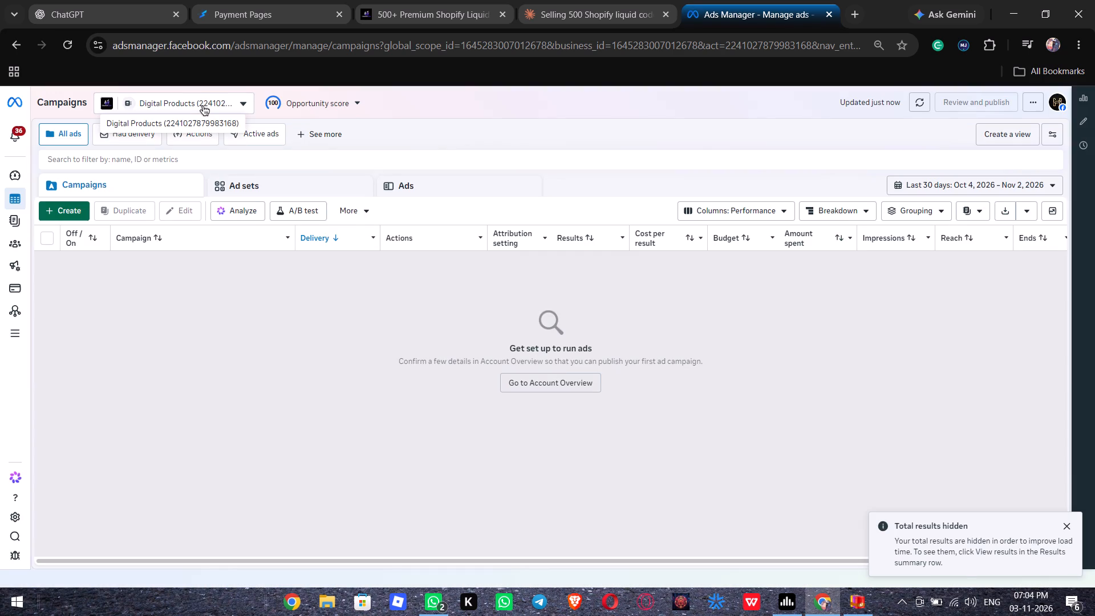
Open the ad accounts section of the Launch Hive portfolio's business settings and select the Digital Products account.
{"action": "left_click", "coordinate": [15, 339]}
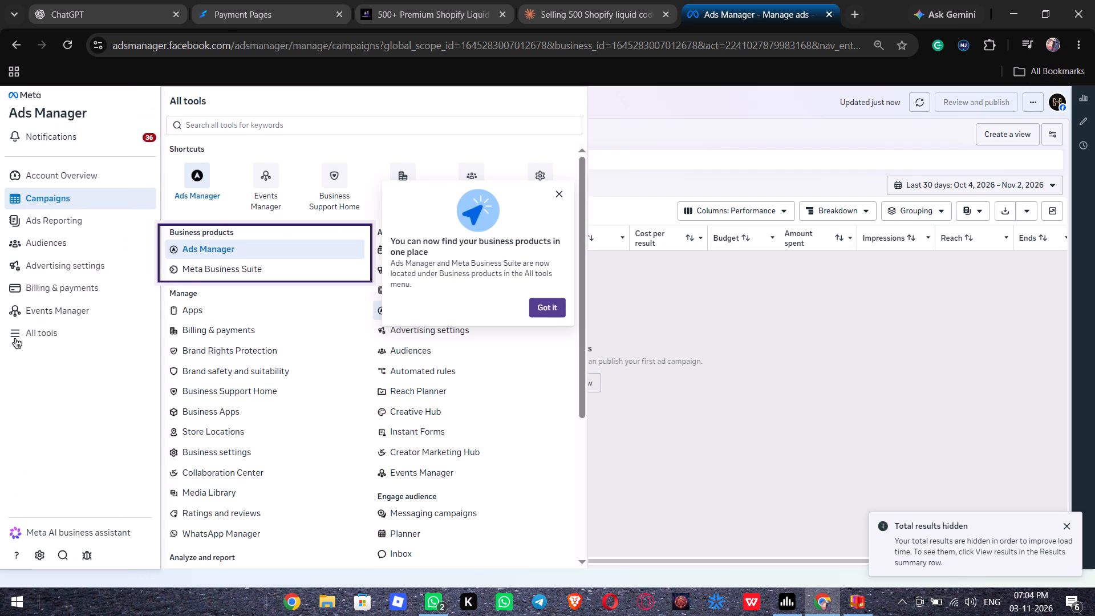
{"action": "left_click", "coordinate": [550, 166]}
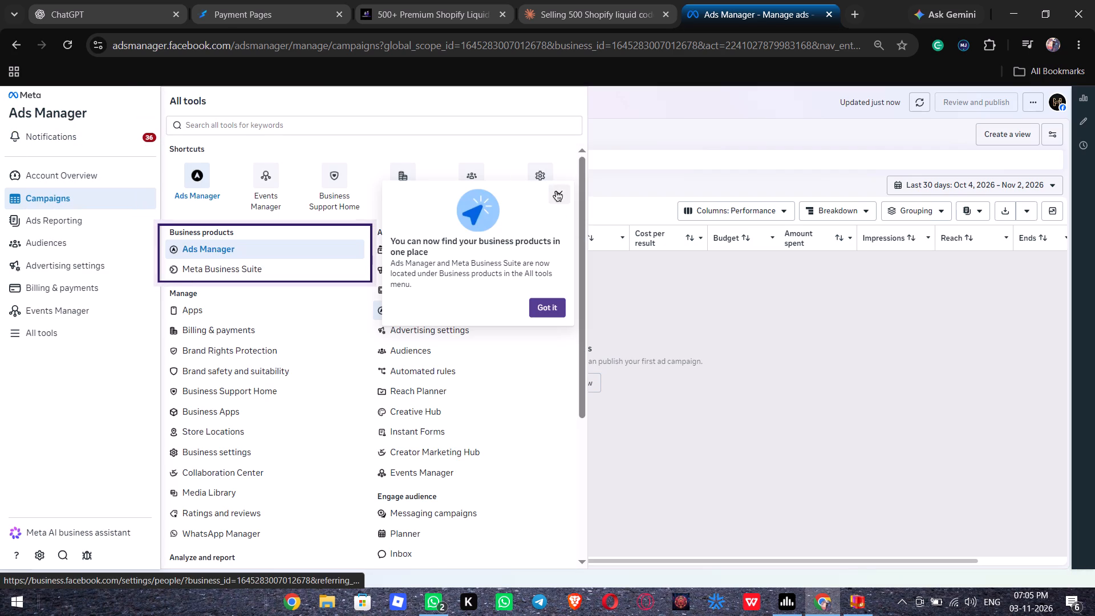
{"action": "left_click", "coordinate": [558, 192]}
{"action": "double_click", "coordinate": [558, 192]}
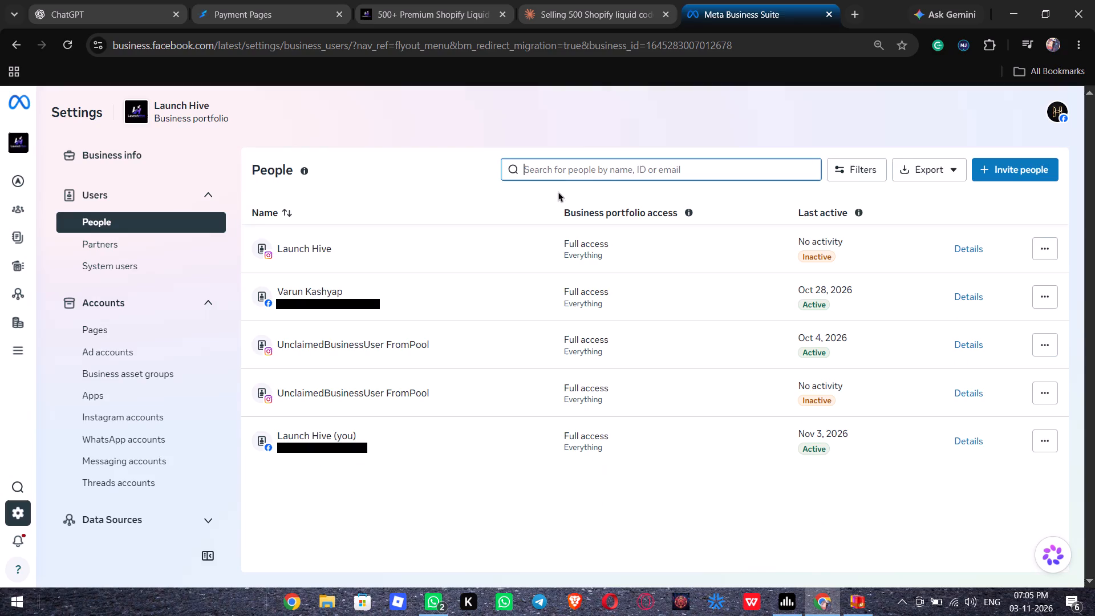
{"action": "left_click", "coordinate": [172, 362]}
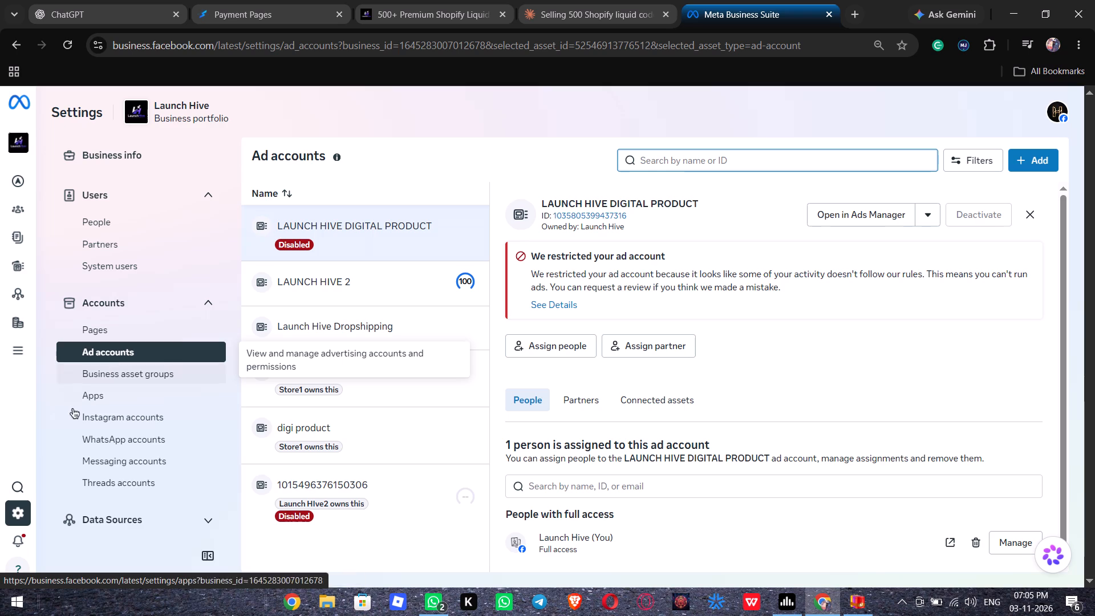
{"action": "scroll", "coordinate": [386, 482], "scroll_direction": "down", "scroll_amount": 6}
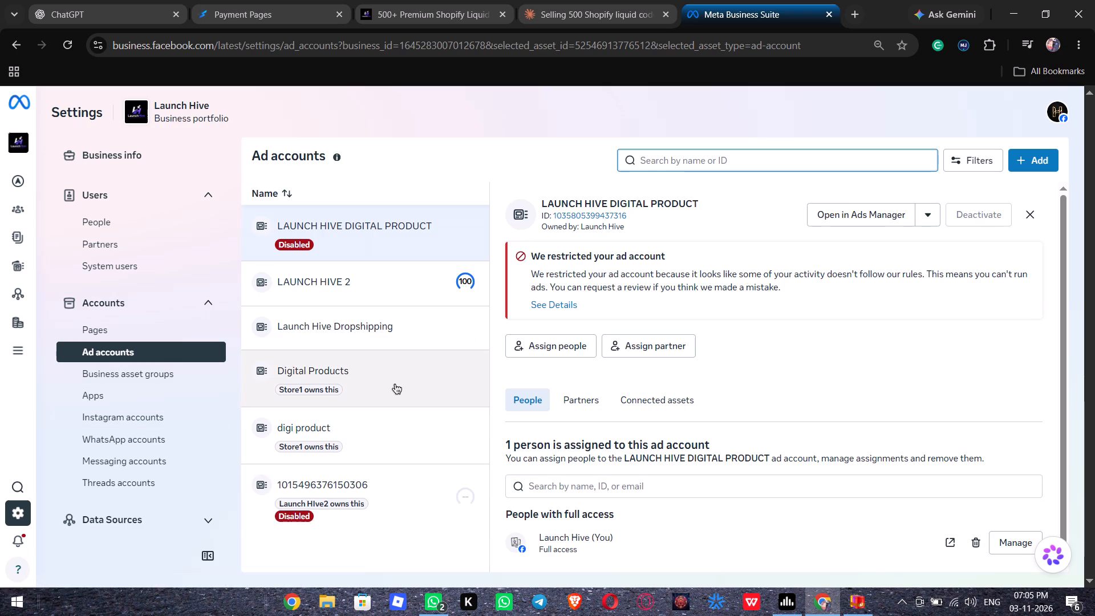
{"action": "left_click", "coordinate": [395, 384]}
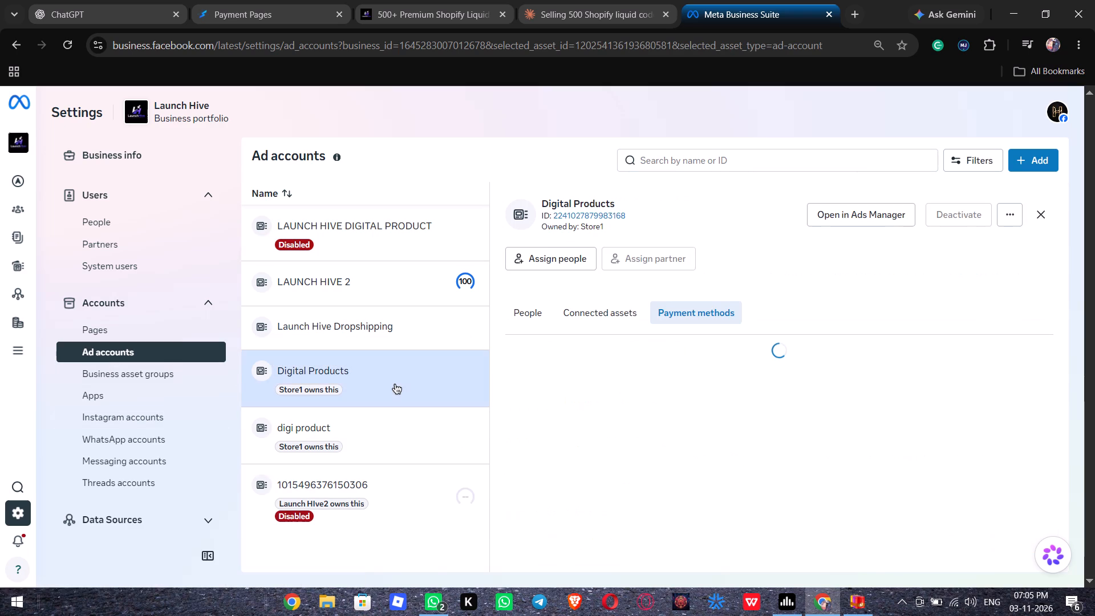
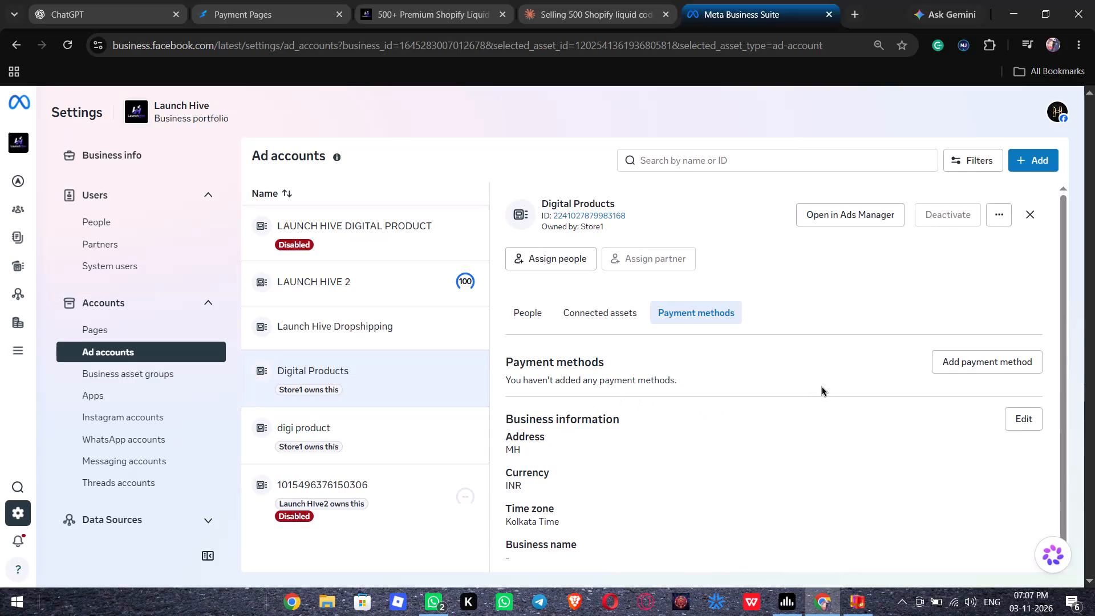
Copy both street address lines from the Launch Hive Dropshipping ad account's business information, leaving that account's details unchanged.
{"action": "left_click", "coordinate": [431, 308]}
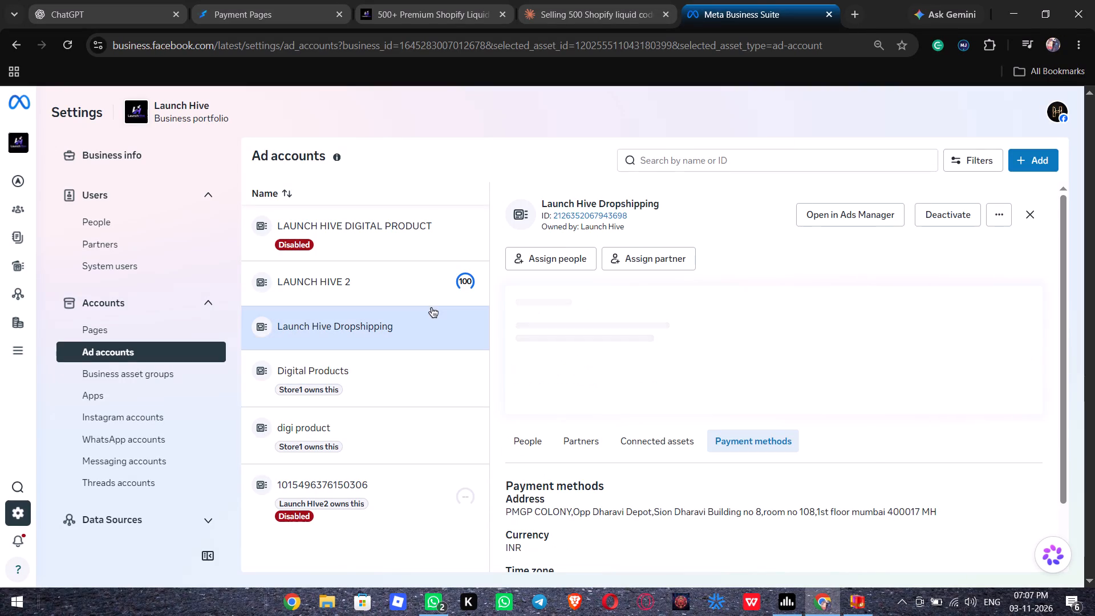
{"action": "scroll", "coordinate": [760, 356], "scroll_direction": "down", "scroll_amount": 1}
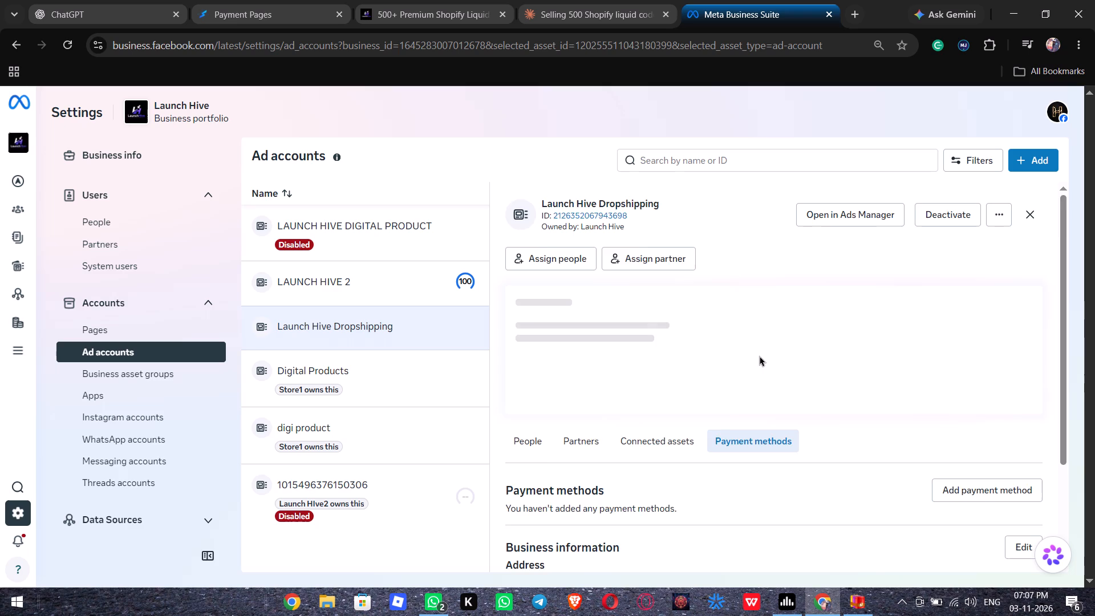
{"action": "scroll", "coordinate": [760, 356], "scroll_direction": "down", "scroll_amount": 1}
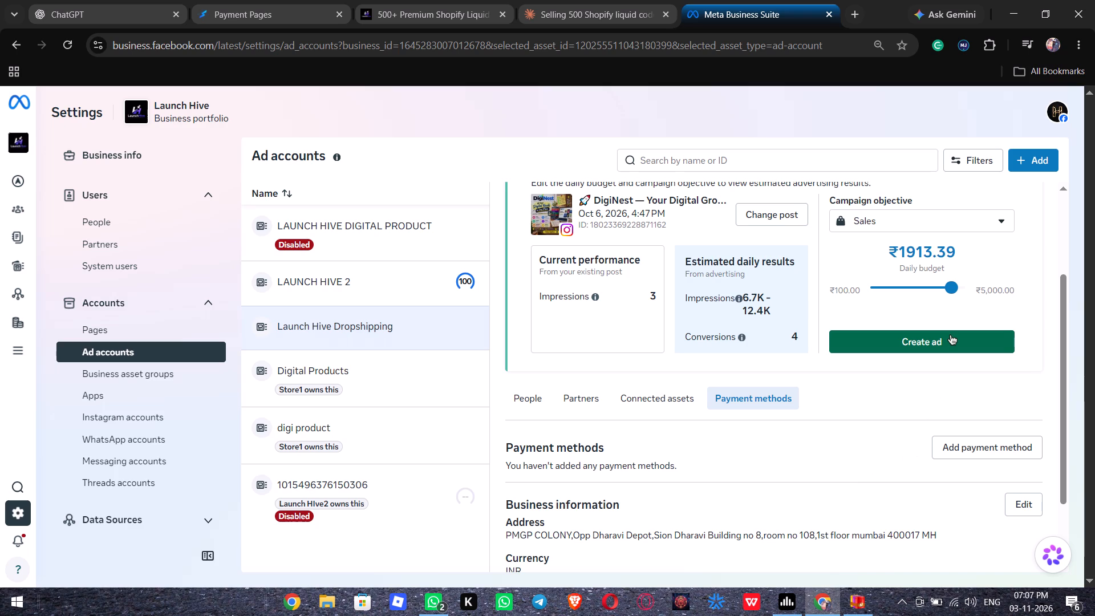
{"action": "scroll", "coordinate": [759, 433], "scroll_direction": "down", "scroll_amount": 2}
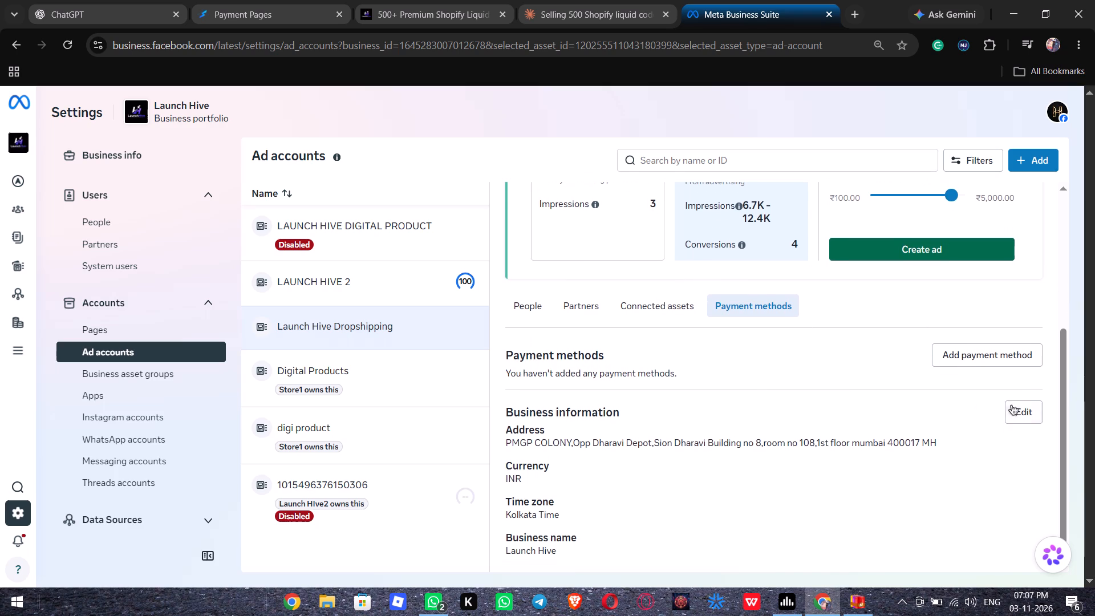
{"action": "left_click", "coordinate": [1016, 408]}
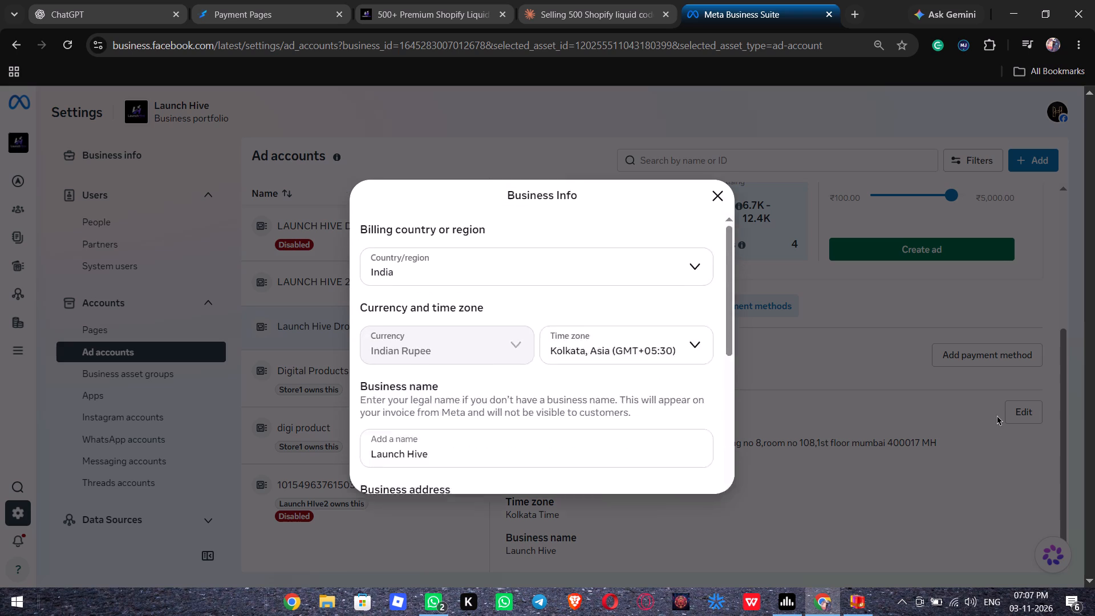
{"action": "scroll", "coordinate": [697, 402], "scroll_direction": "down", "scroll_amount": 1}
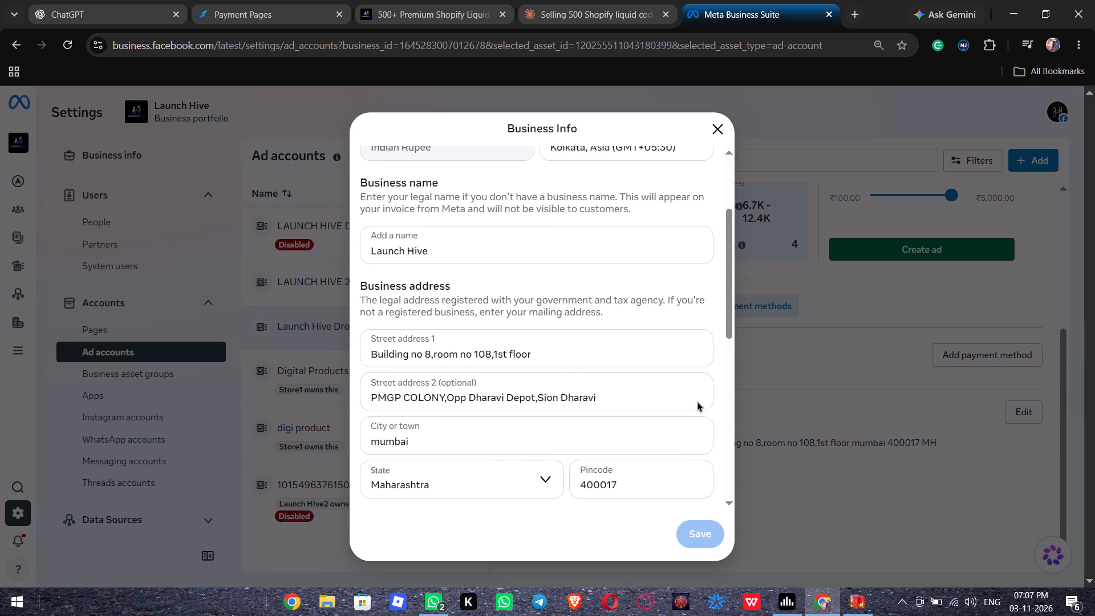
{"action": "left_click", "coordinate": [636, 388]}
{"action": "key", "text": "ctrl+a"}
{"action": "key", "text": "ctrl+c"}
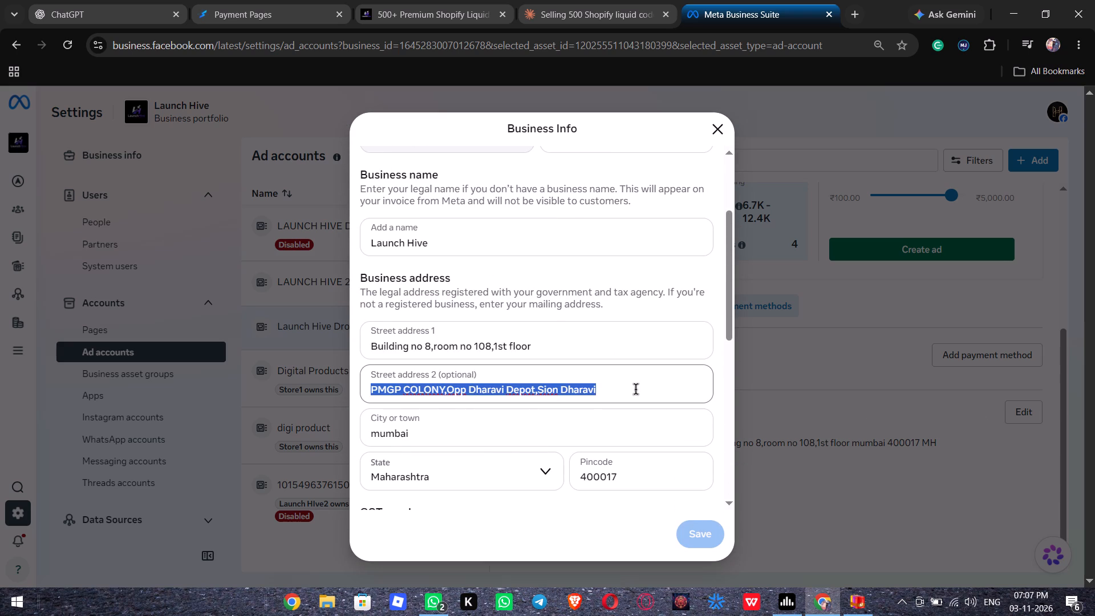
{"action": "left_click", "coordinate": [597, 348]}
{"action": "key", "text": "ctrl+a"}
{"action": "key", "text": "ctrl+c"}
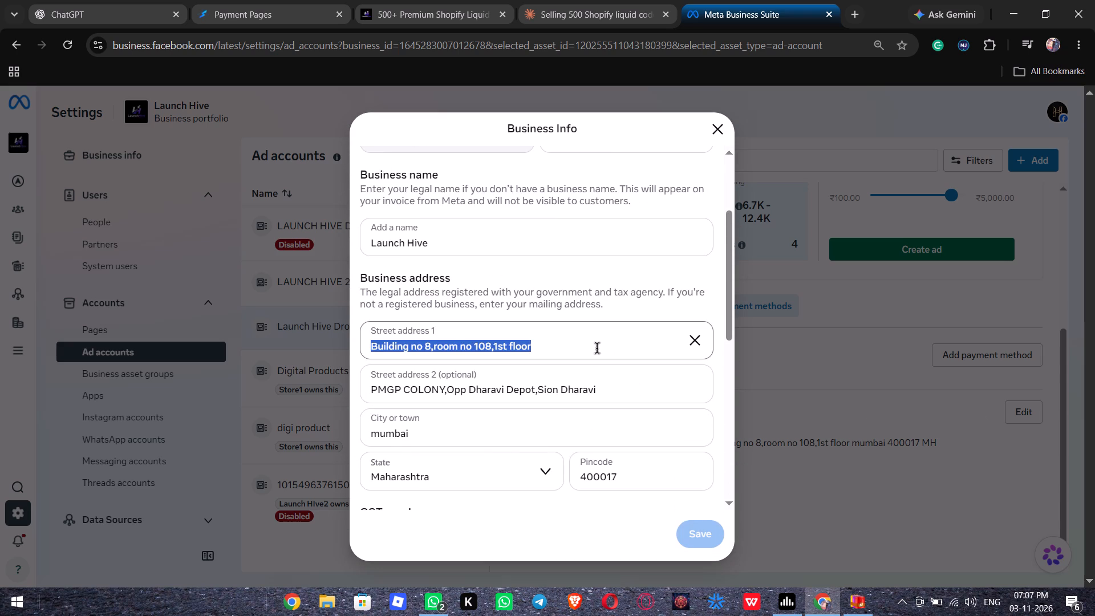
{"action": "left_click", "coordinate": [712, 133]}
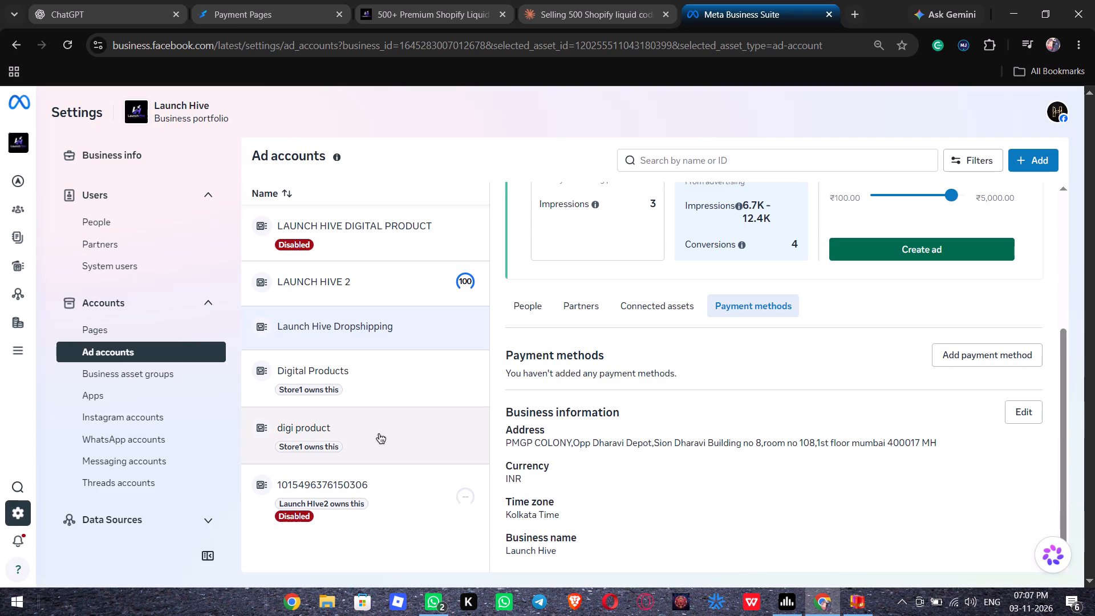
Open the Digital Products ad account's business information for editing and enter Launch Hive as the business name.
{"action": "left_click", "coordinate": [406, 368]}
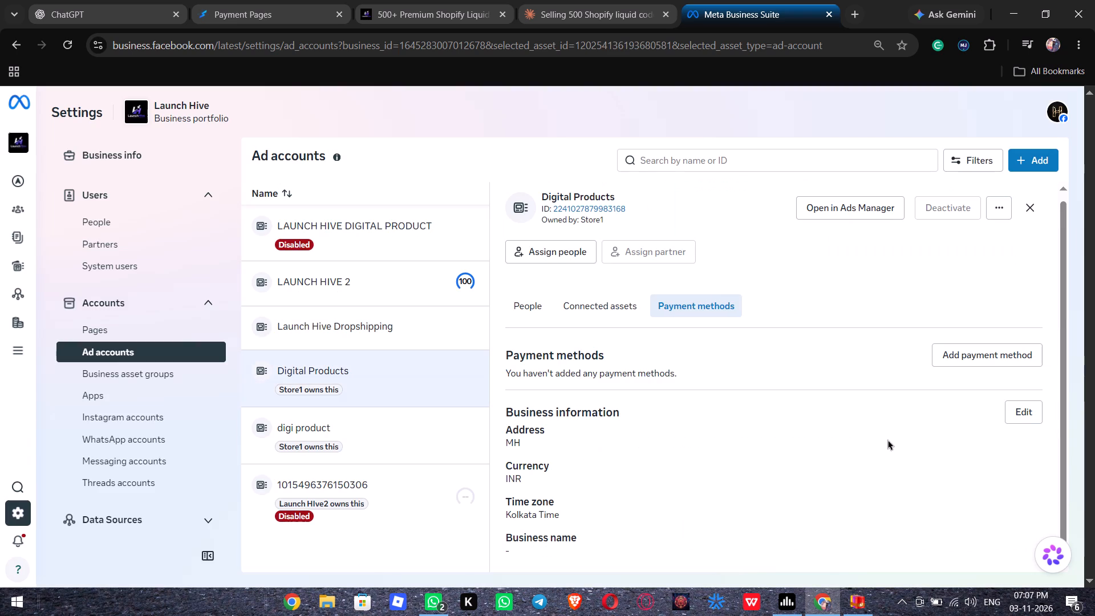
{"action": "left_click", "coordinate": [1024, 414]}
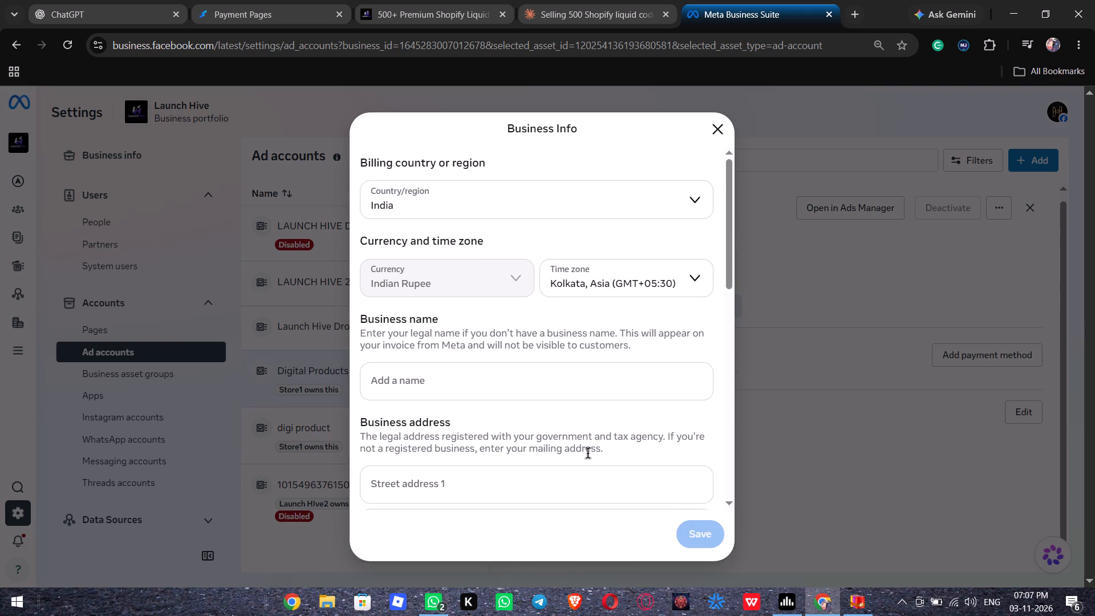
{"action": "scroll", "coordinate": [588, 453], "scroll_direction": "down", "scroll_amount": 1}
{"action": "left_click", "coordinate": [593, 355]}
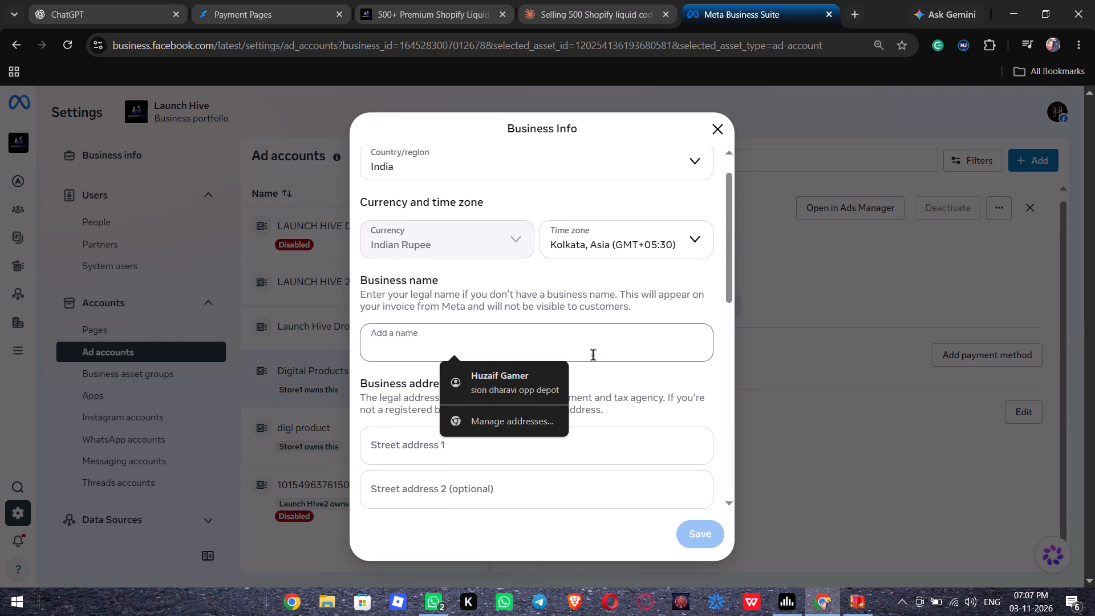
{"action": "type", "text": "Launch"}
{"action": "key", "text": "space"}
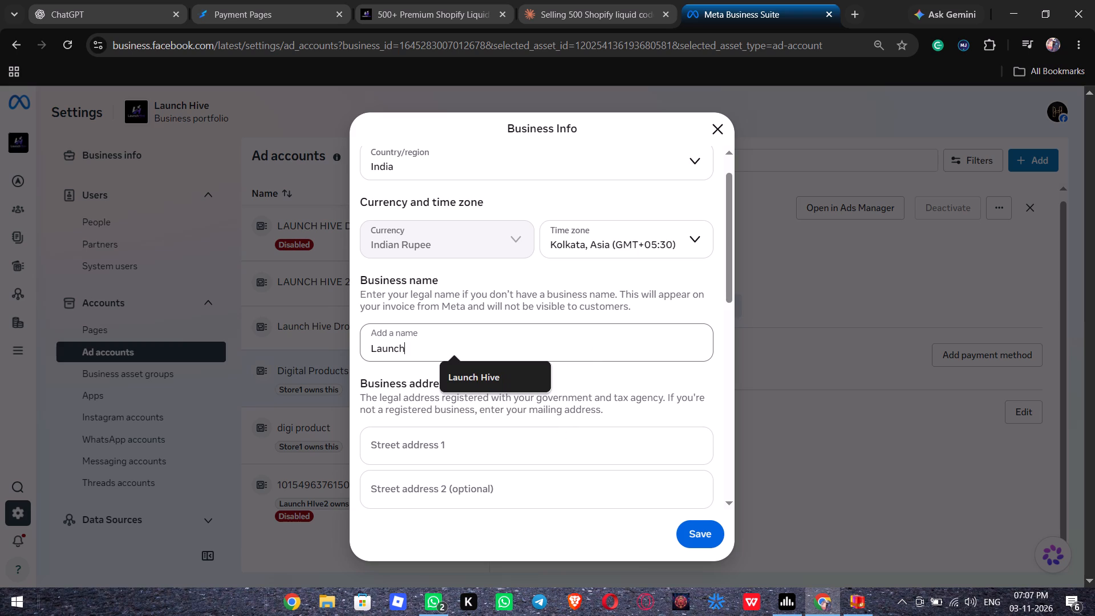
{"action": "left_click", "coordinate": [498, 382]}
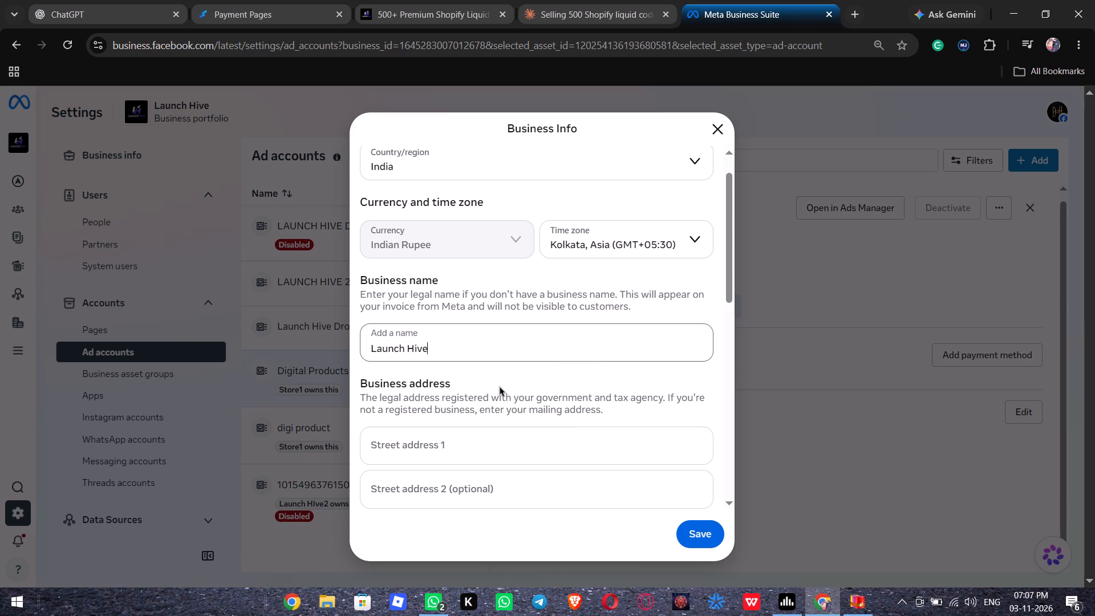
Fill in the Digital Products business address with the two copied street lines, the city and the pincode.
{"action": "scroll", "coordinate": [500, 398], "scroll_direction": "down", "scroll_amount": 1}
{"action": "left_click", "coordinate": [478, 360]}
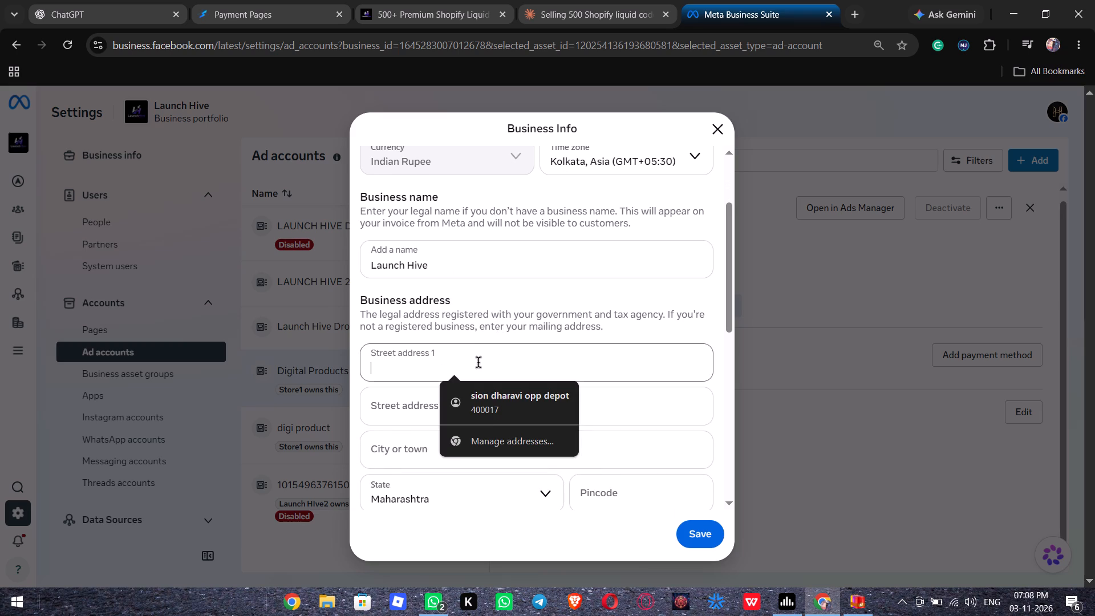
{"action": "key", "text": "ctrl+v"}
{"action": "left_click", "coordinate": [461, 402]}
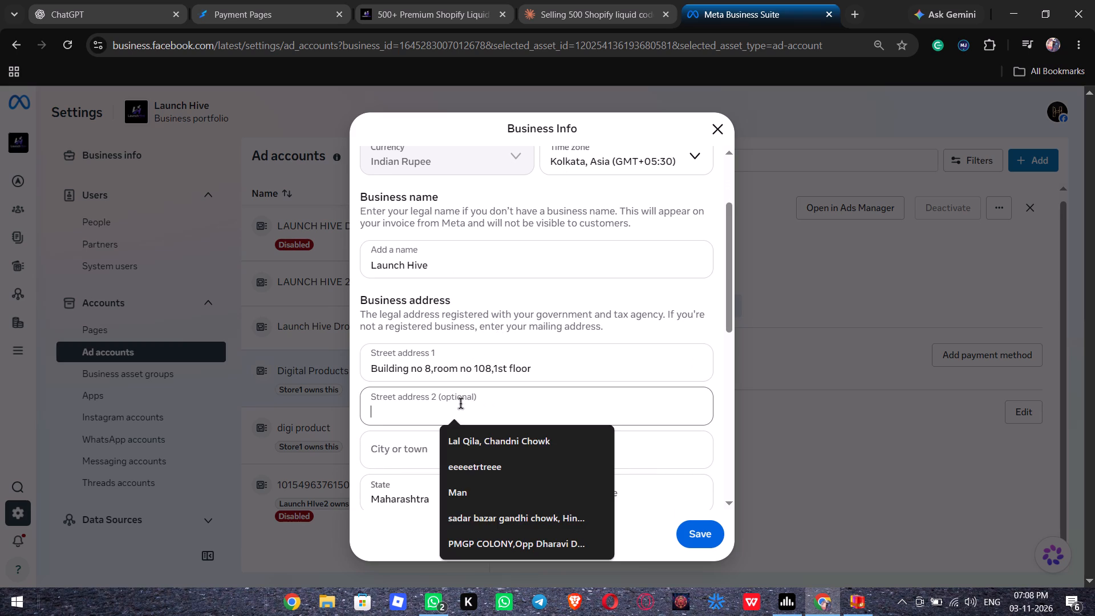
{"action": "key", "text": "super+v"}
{"action": "key", "text": "Down"}
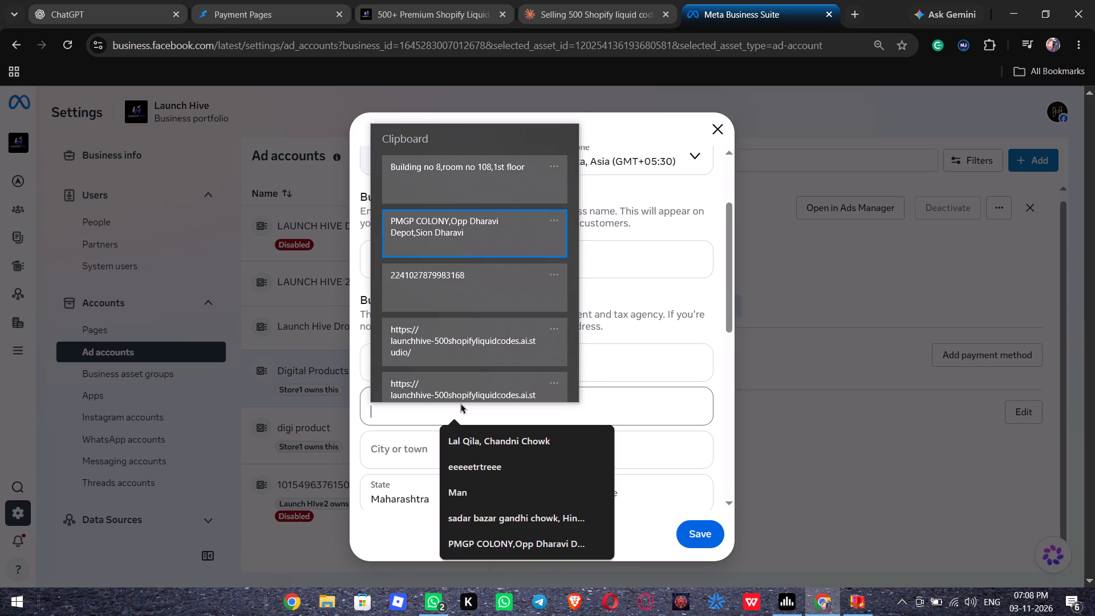
{"action": "key", "text": "Return"}
{"action": "key", "text": "ctrl+v"}
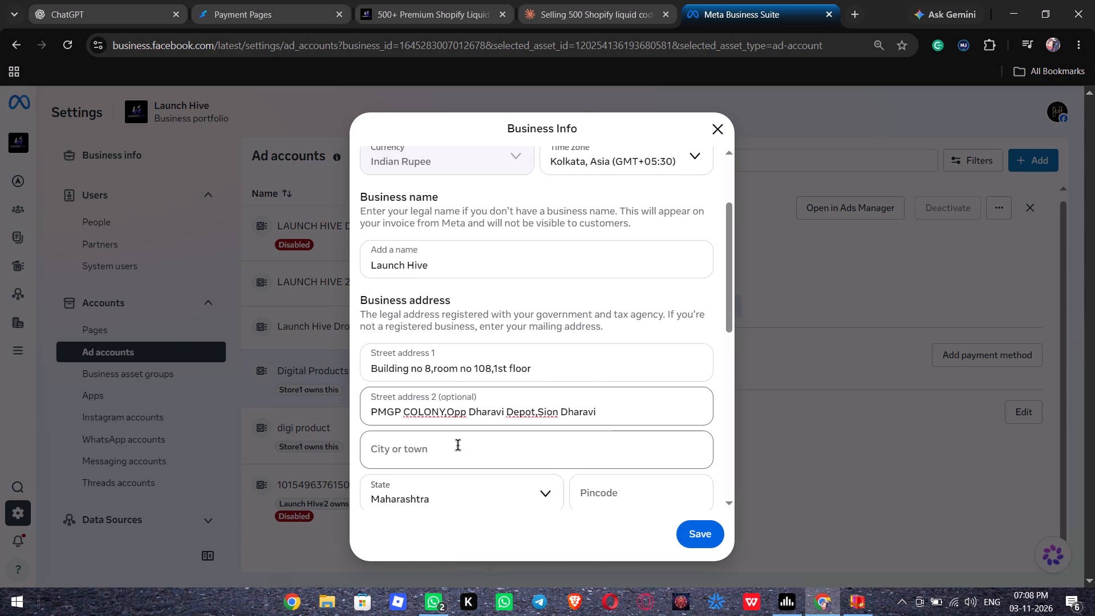
{"action": "left_click", "coordinate": [459, 447]}
{"action": "left_click", "coordinate": [481, 480]}
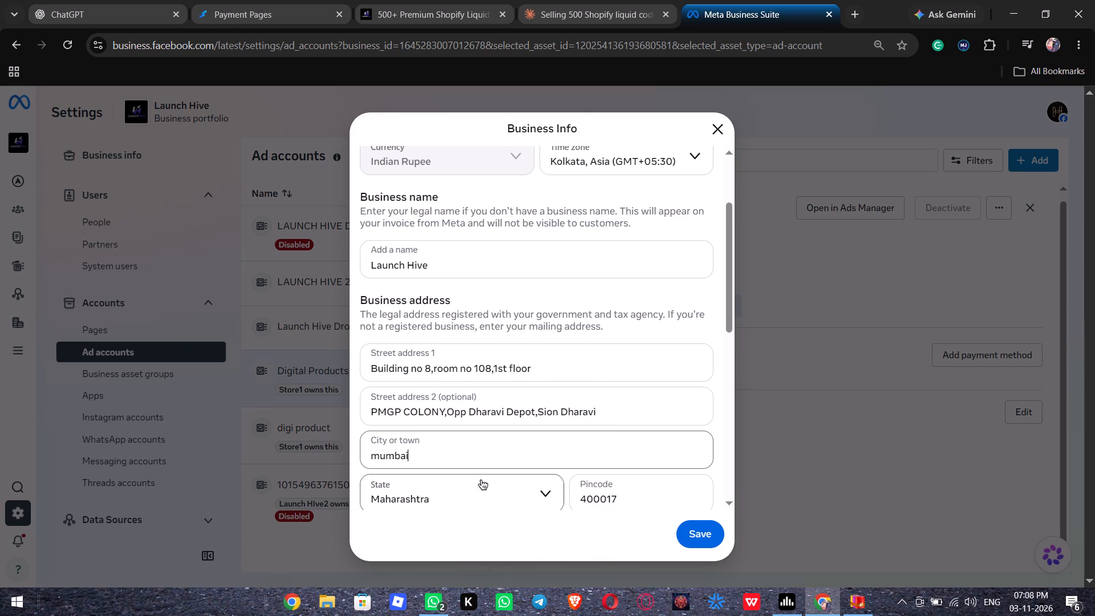
Confirm that the provided information is complete and accurate, and save the Digital Products business information.
{"action": "scroll", "coordinate": [481, 480], "scroll_direction": "down", "scroll_amount": 7}
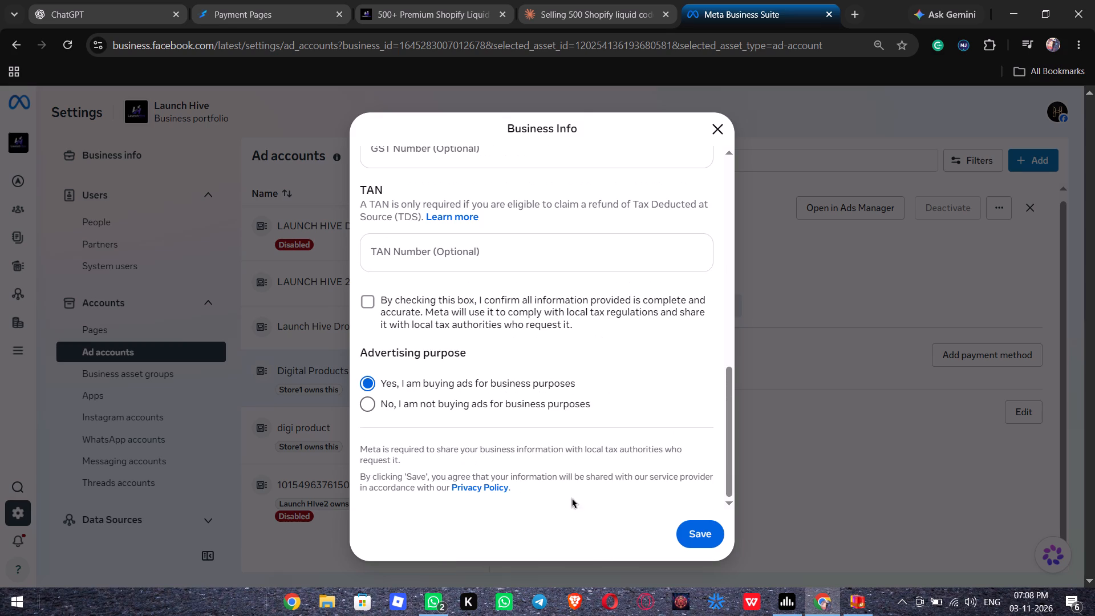
{"action": "left_click", "coordinate": [367, 297]}
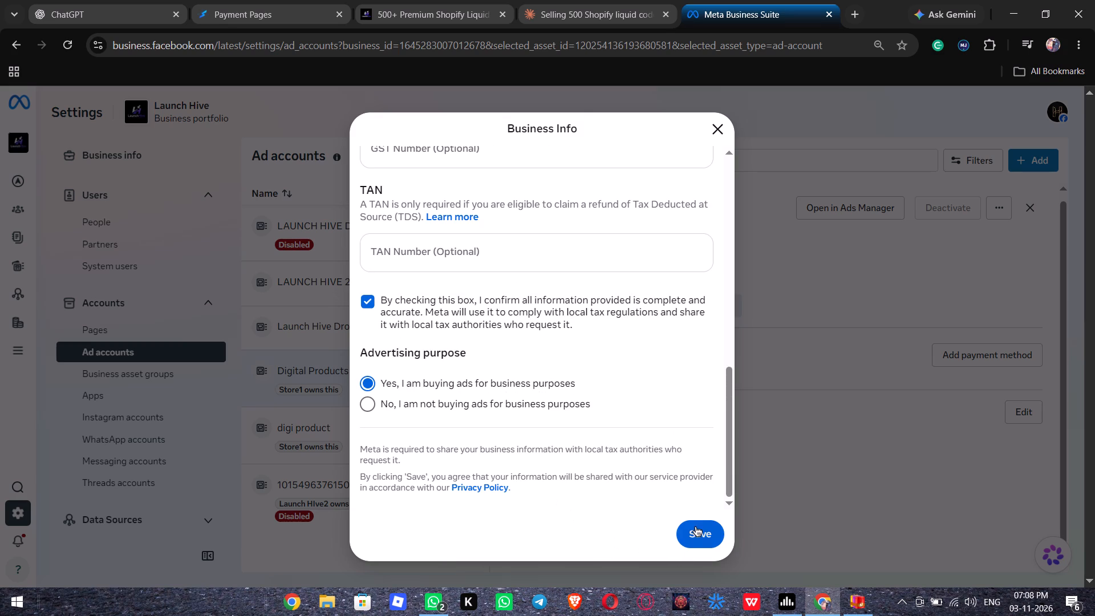
{"action": "left_click", "coordinate": [695, 527]}
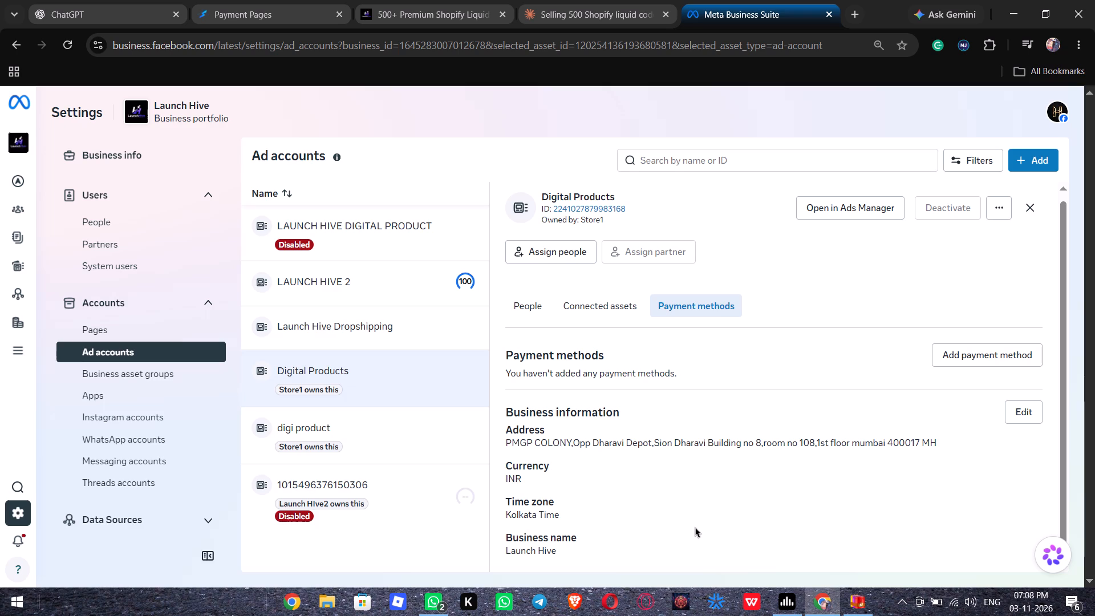
{"action": "scroll", "coordinate": [695, 527], "scroll_direction": "down", "scroll_amount": 9}
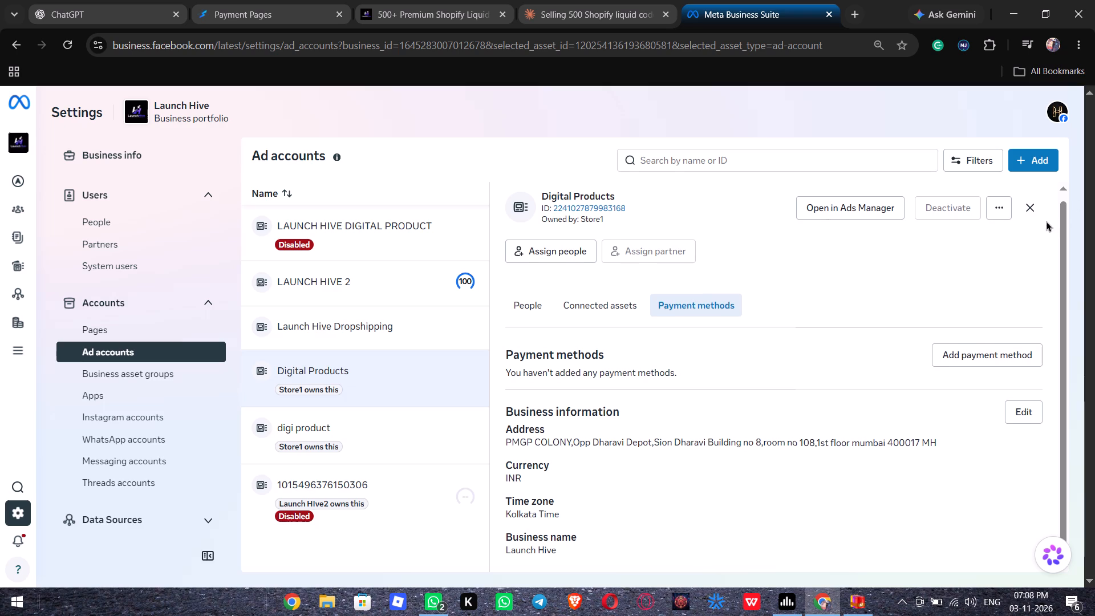
Close the account details, open Ads Manager from the business settings and switch it to the Digital Products ad account under Launch Hive.
{"action": "left_click", "coordinate": [1027, 197]}
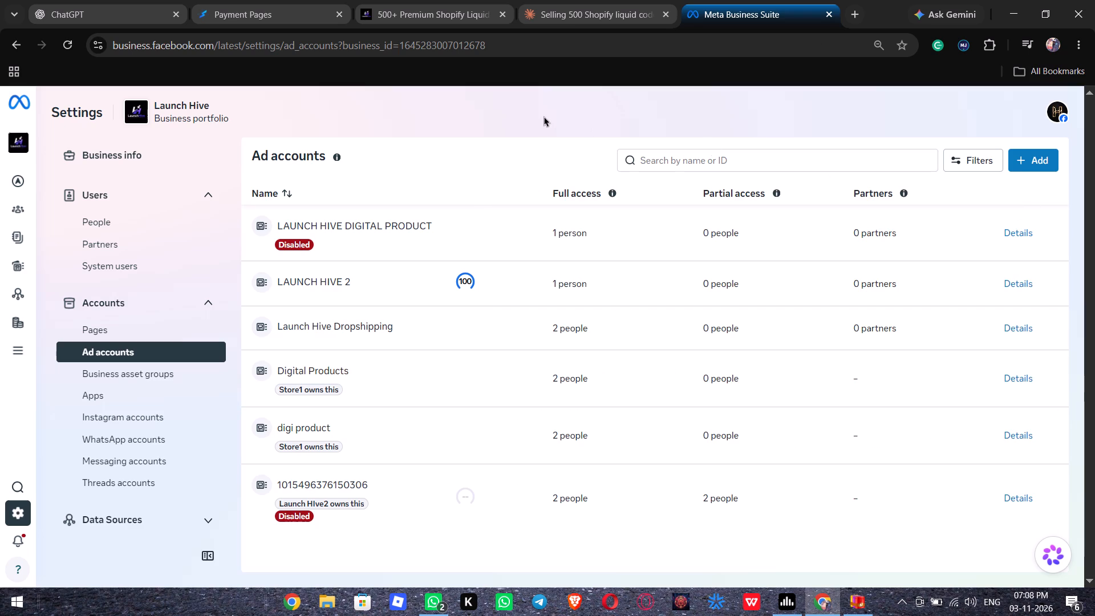
{"action": "left_click", "coordinate": [30, 191]}
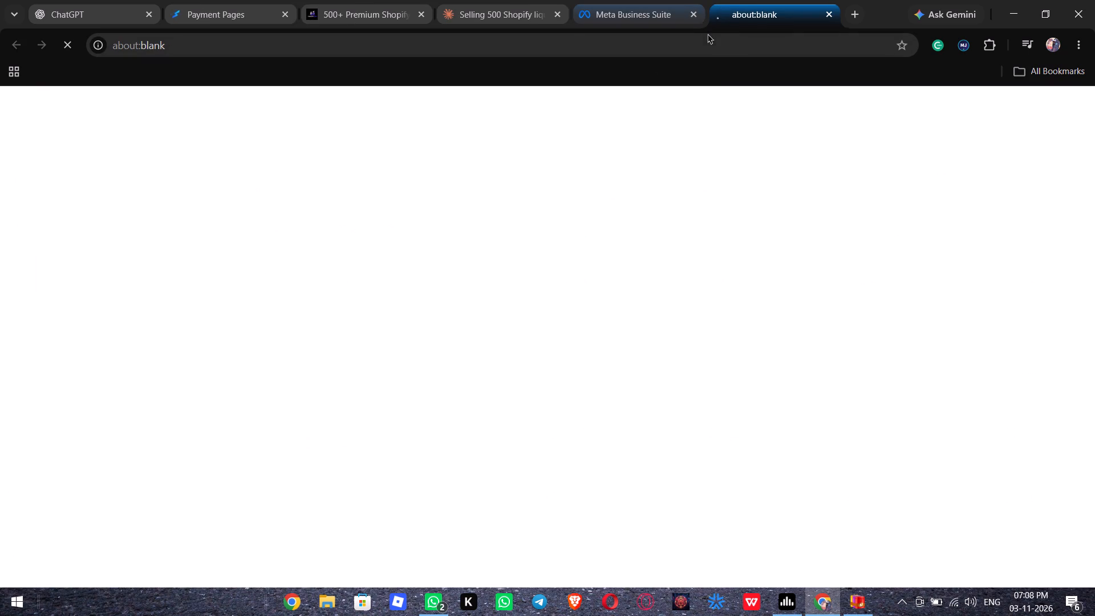
{"action": "left_click", "coordinate": [696, 13]}
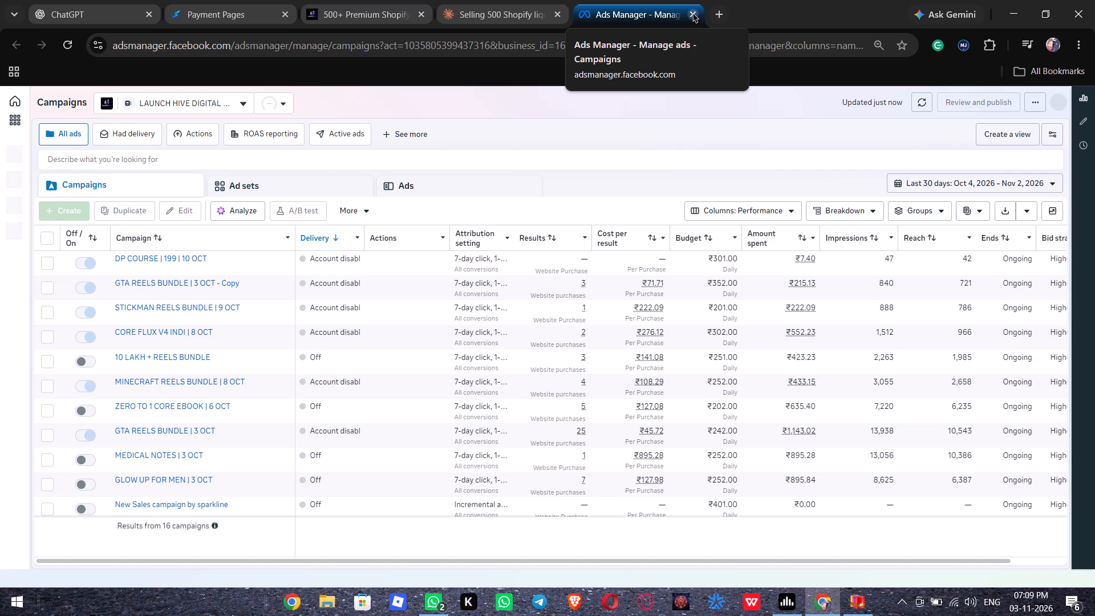
{"action": "left_click", "coordinate": [197, 103]}
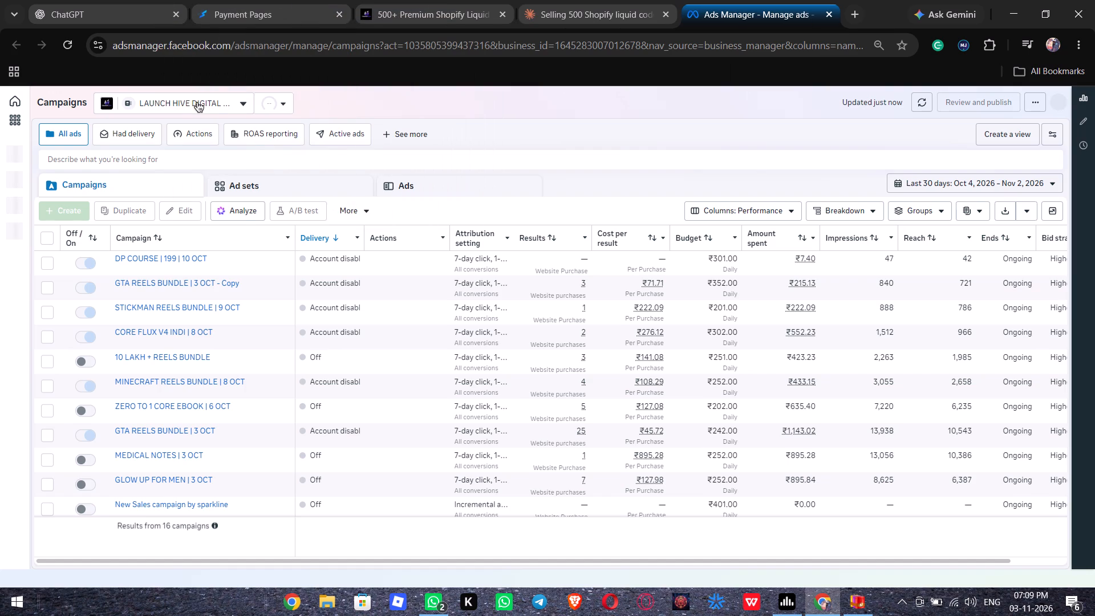
{"action": "left_click", "coordinate": [216, 107]}
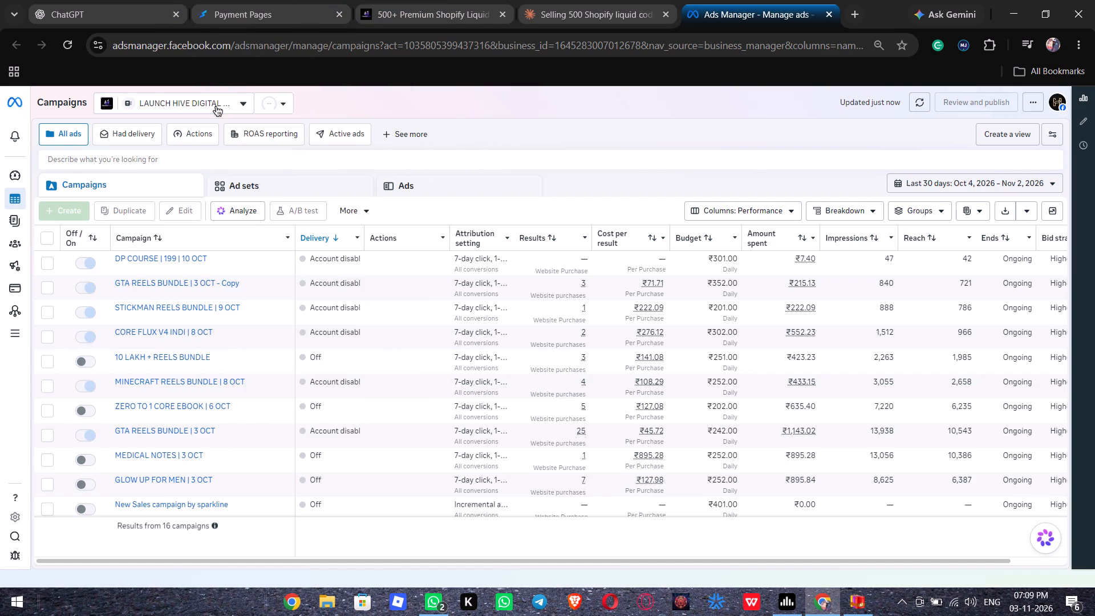
{"action": "left_click", "coordinate": [216, 107]}
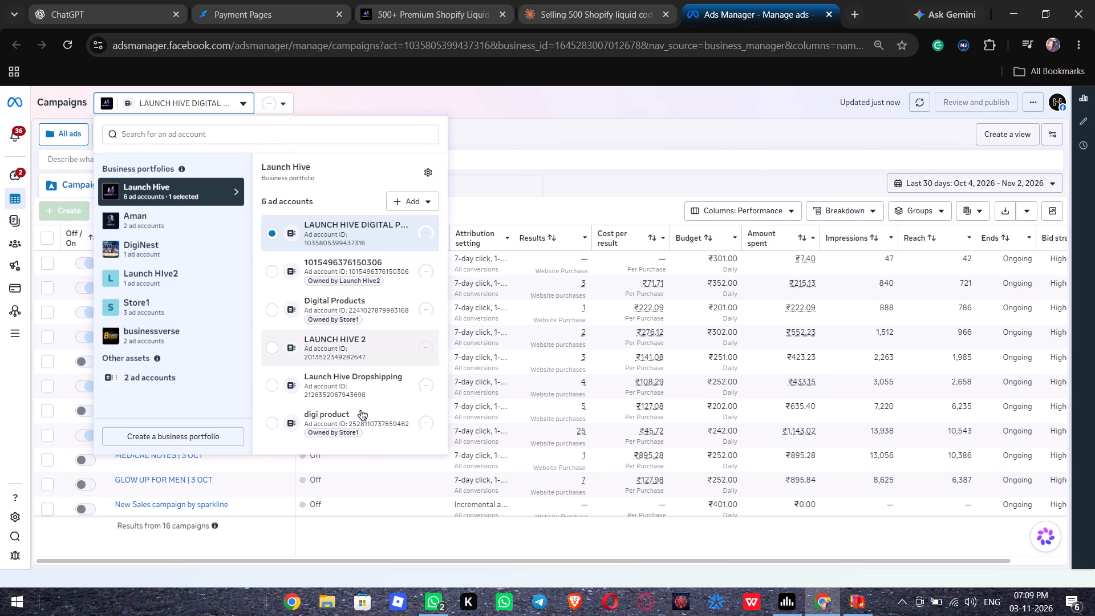
{"action": "left_click", "coordinate": [369, 319]}
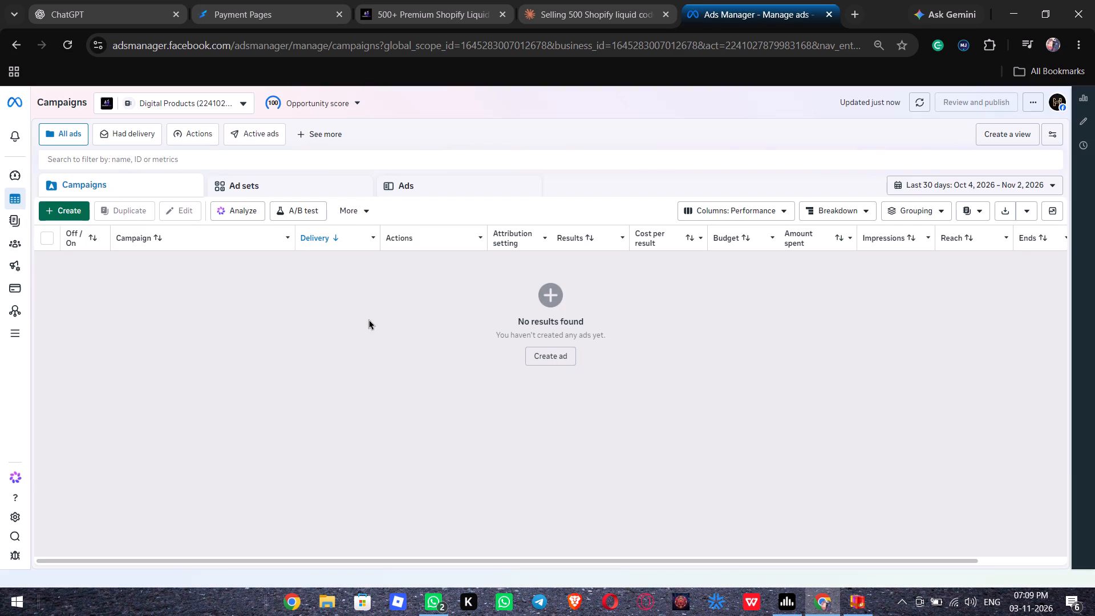
View the Events Manager overview for the Digital Products account and go back to its campaigns.
{"action": "left_click", "coordinate": [14, 314]}
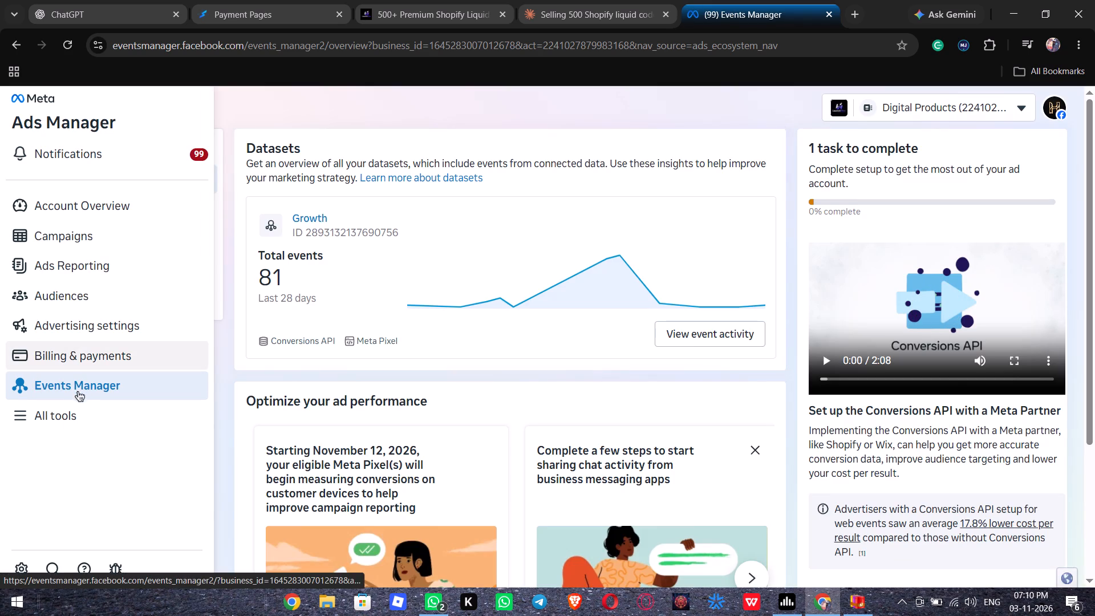
{"action": "left_click", "coordinate": [399, 386]}
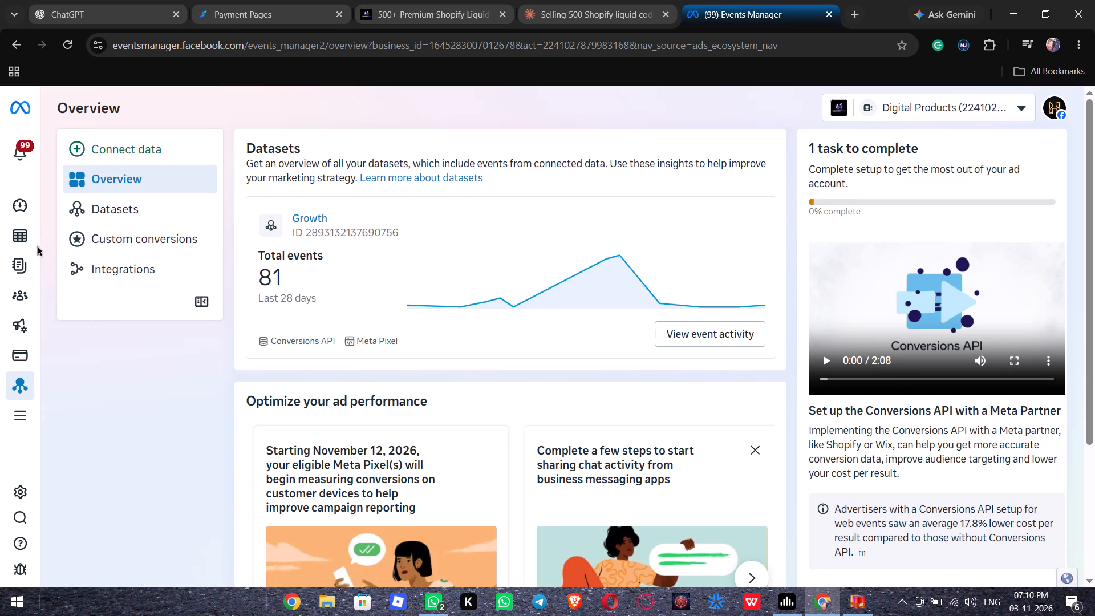
{"action": "triple_click", "coordinate": [30, 238]}
{"action": "left_click", "coordinate": [33, 238]}
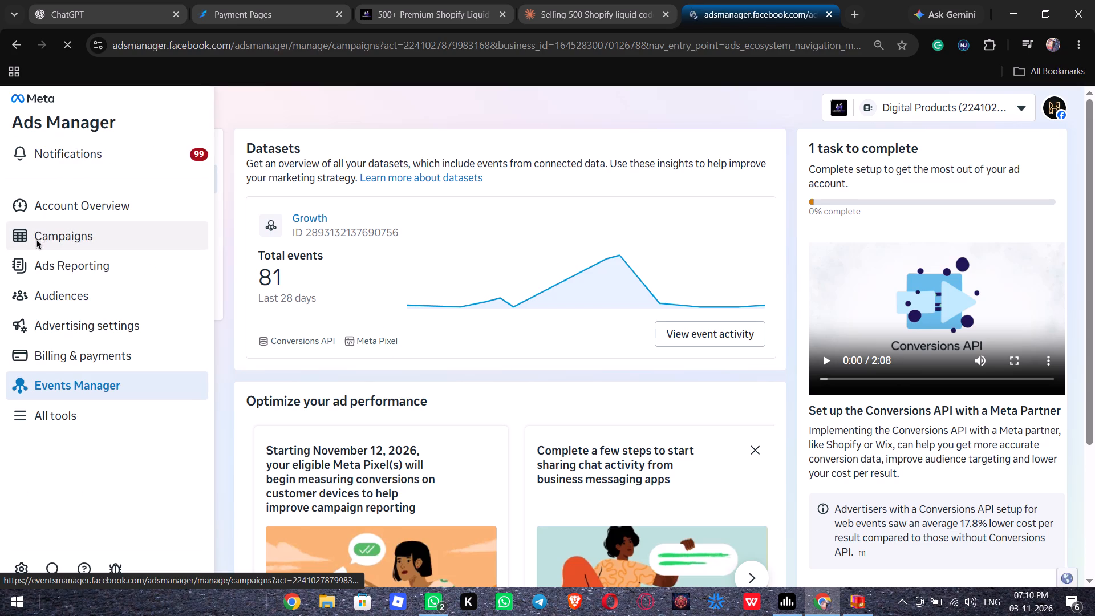
{"action": "left_click", "coordinate": [62, 422]}
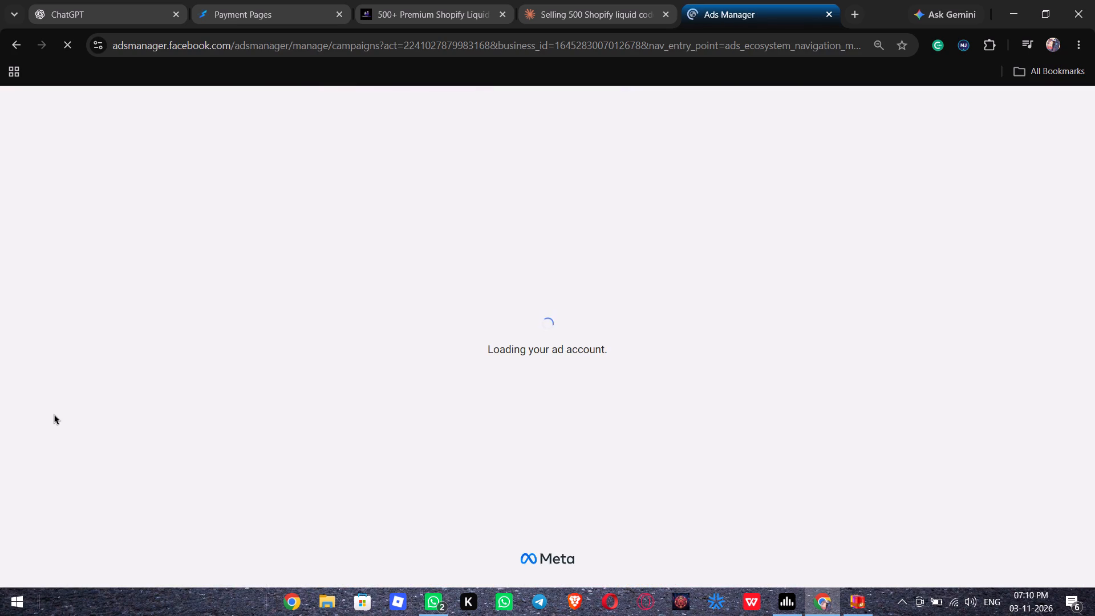
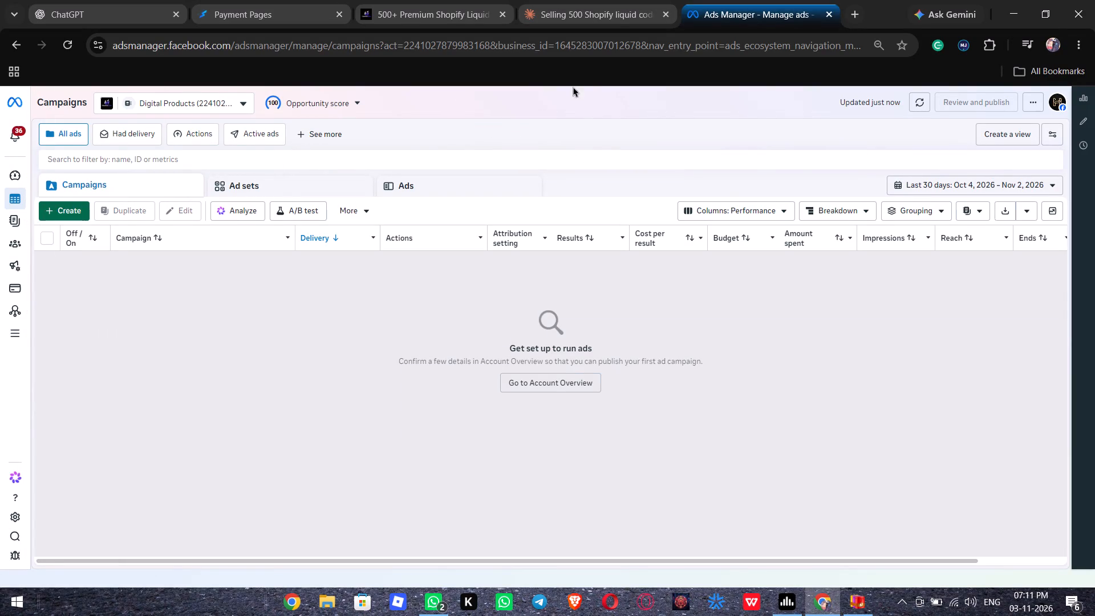
Open the Launch Hive business settings and check the connected assets of the Digital Products ad account.
{"action": "left_click", "coordinate": [235, 99]}
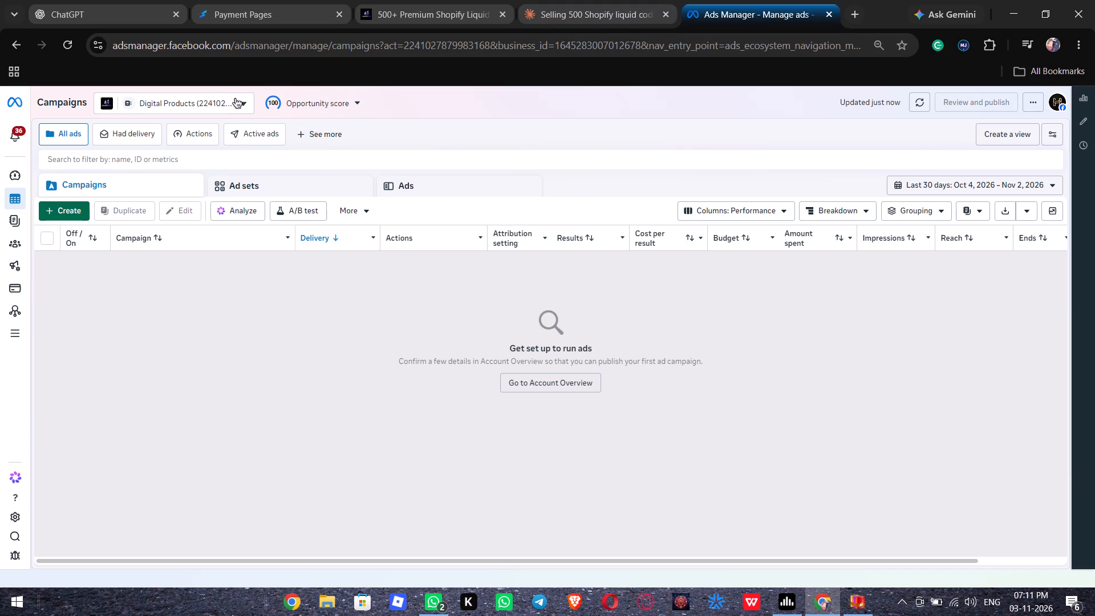
{"action": "left_click", "coordinate": [235, 99]}
{"action": "left_click", "coordinate": [235, 99]}
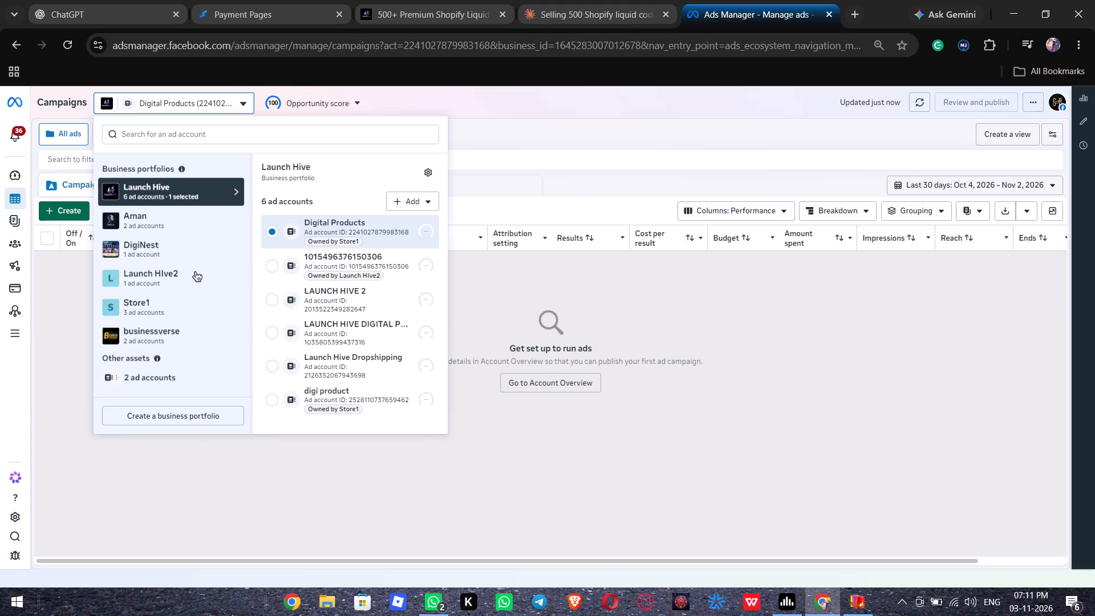
{"action": "left_click", "coordinate": [23, 333]}
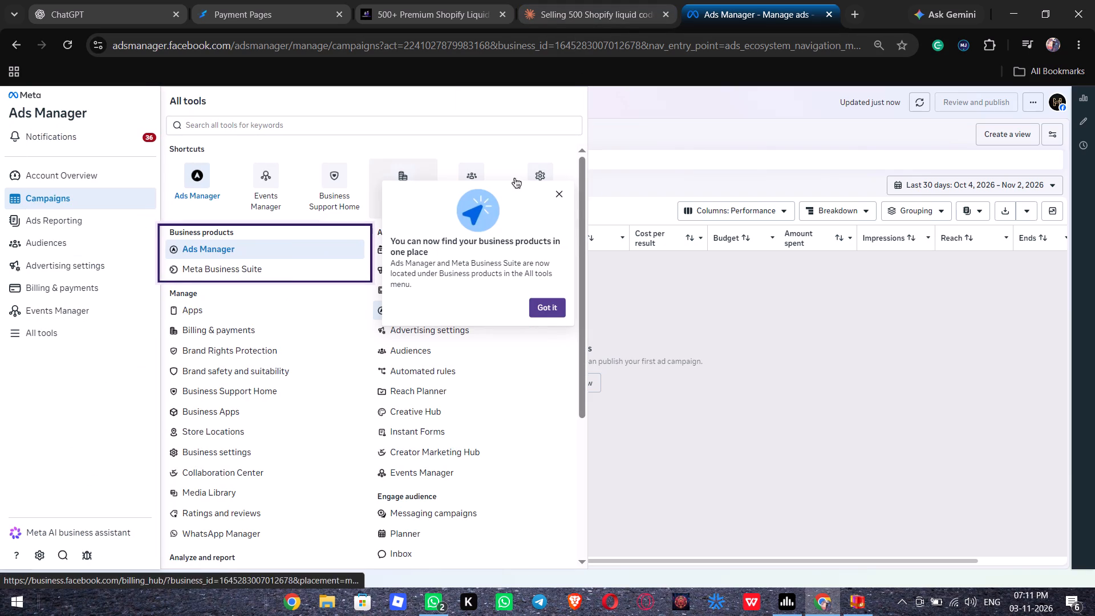
{"action": "left_click", "coordinate": [523, 175]}
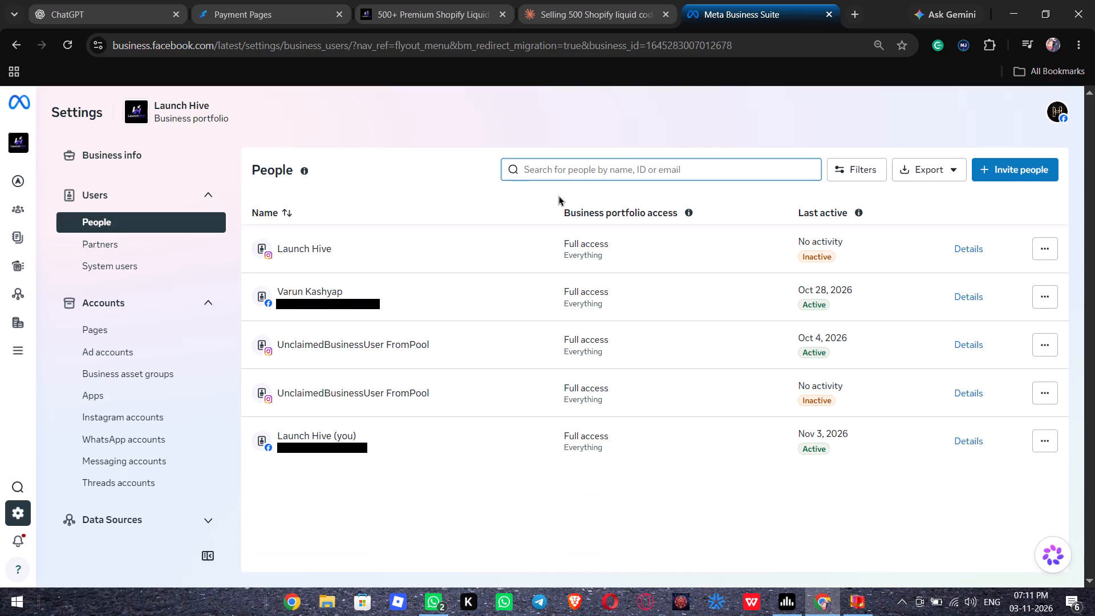
{"action": "left_click", "coordinate": [180, 348]}
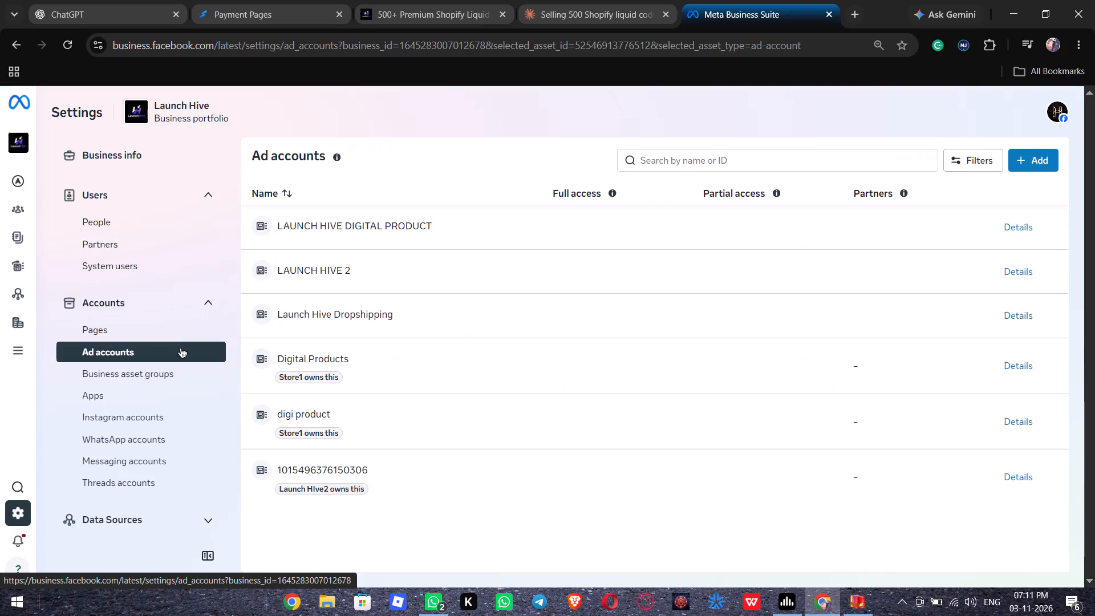
{"action": "left_click", "coordinate": [180, 348]}
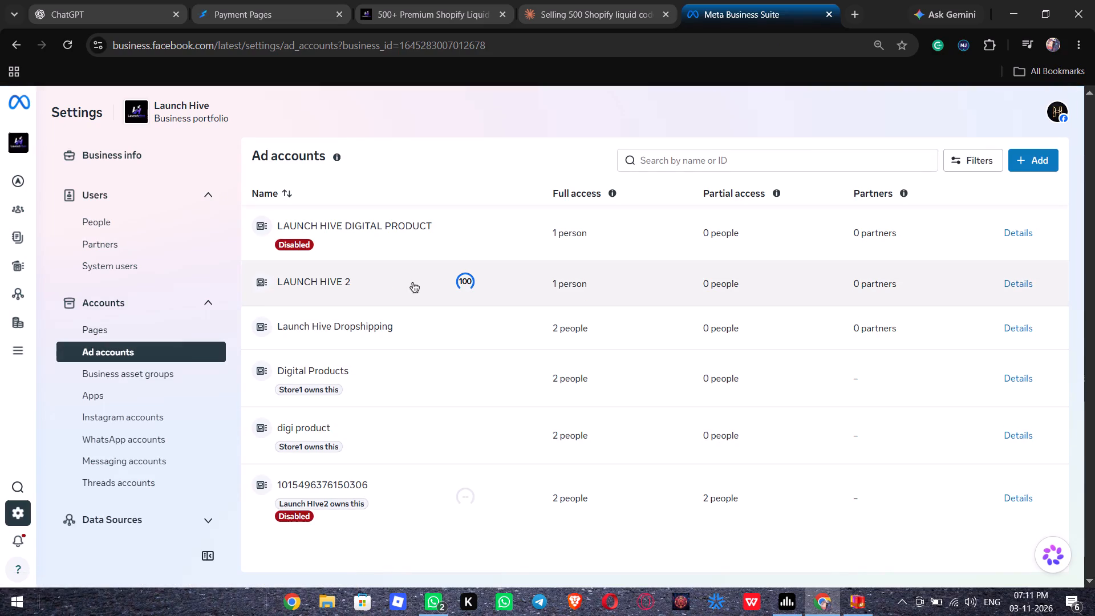
{"action": "left_click", "coordinate": [432, 367]}
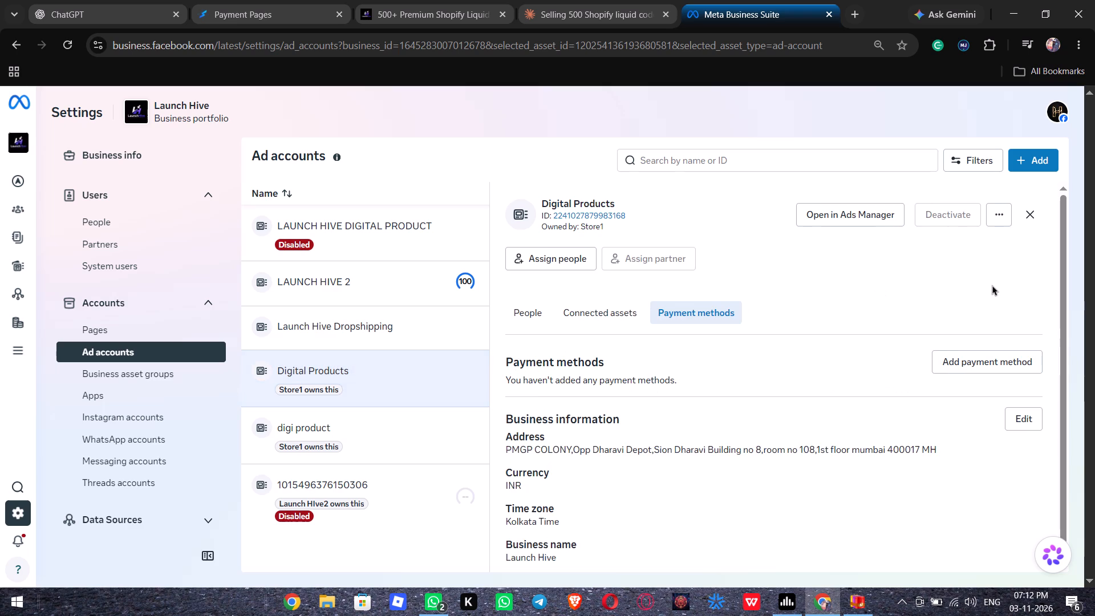
{"action": "left_click", "coordinate": [605, 311]}
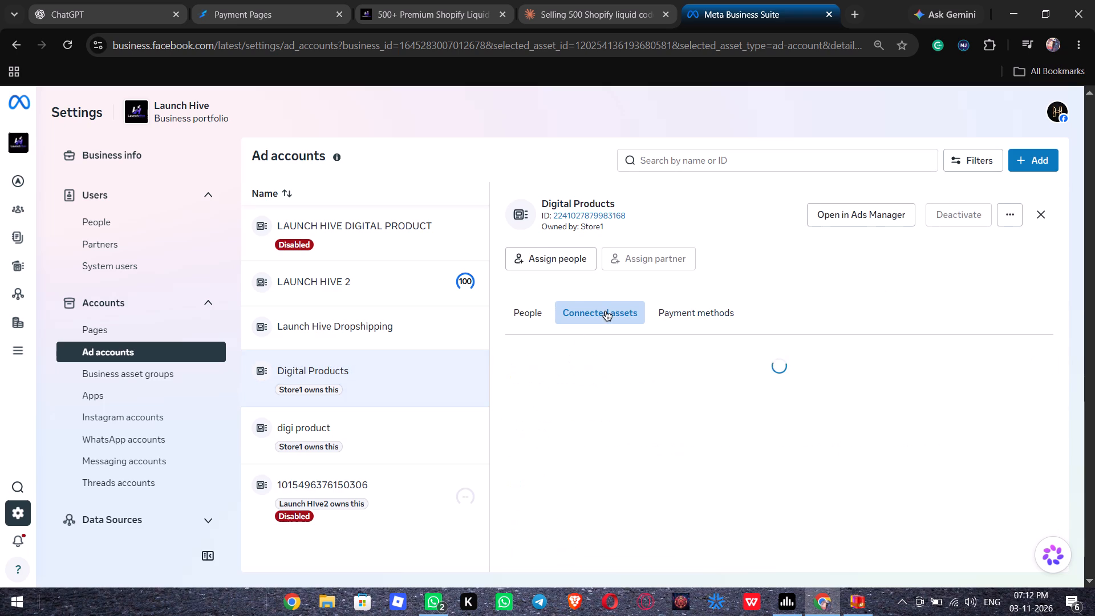
{"action": "scroll", "coordinate": [605, 311], "scroll_direction": "down", "scroll_amount": 2}
{"action": "scroll", "coordinate": [682, 363], "scroll_direction": "down", "scroll_amount": 8}
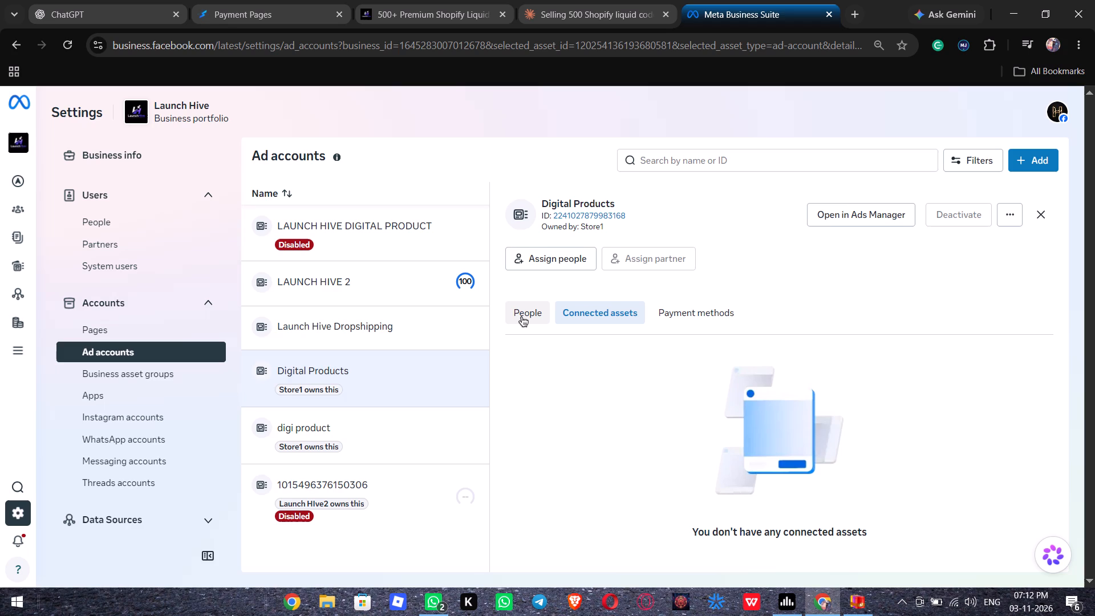
In Launch Hive's Datasets & pixels settings, connect the Digital Products ad account to the Launch Hive Digital Products dataset.
{"action": "scroll", "coordinate": [217, 472], "scroll_direction": "down", "scroll_amount": 3}
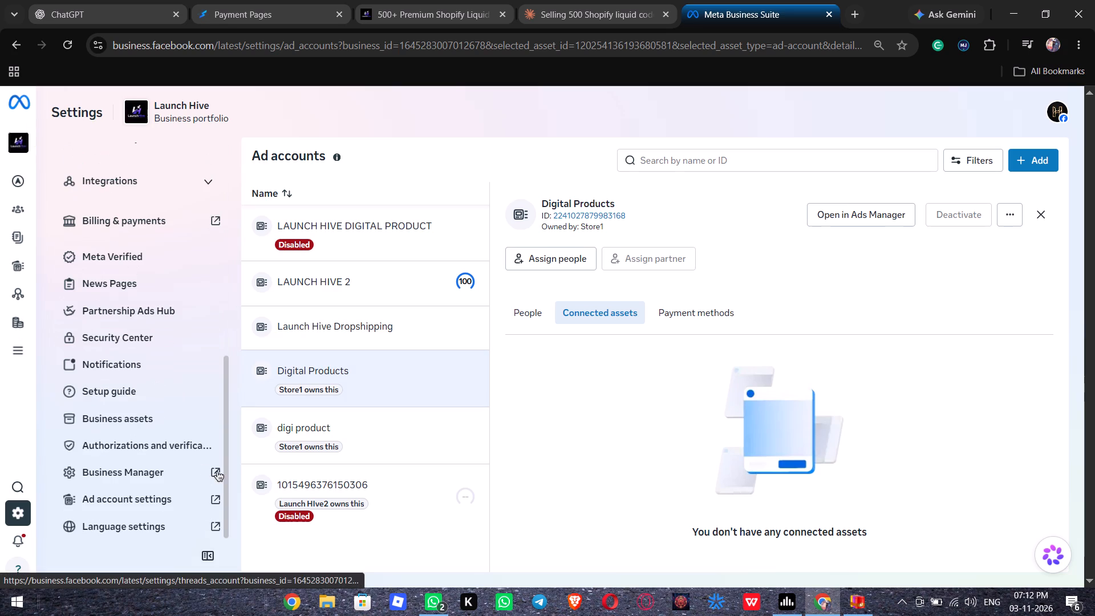
{"action": "scroll", "coordinate": [217, 472], "scroll_direction": "down", "scroll_amount": 1}
{"action": "scroll", "coordinate": [179, 283], "scroll_direction": "up", "scroll_amount": 1}
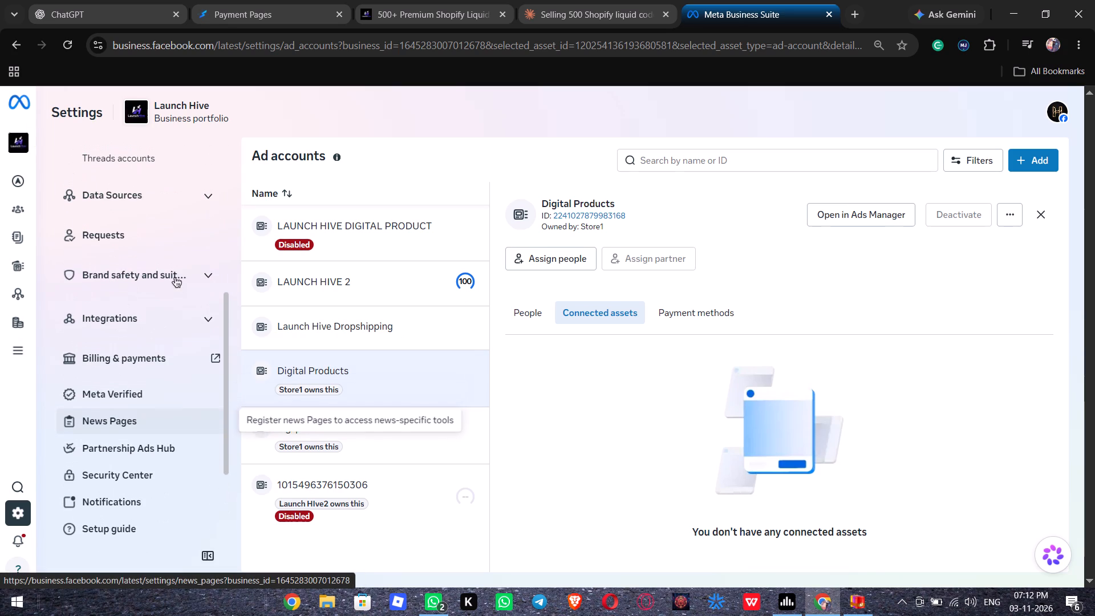
{"action": "left_click", "coordinate": [161, 205]}
{"action": "left_click", "coordinate": [170, 244]}
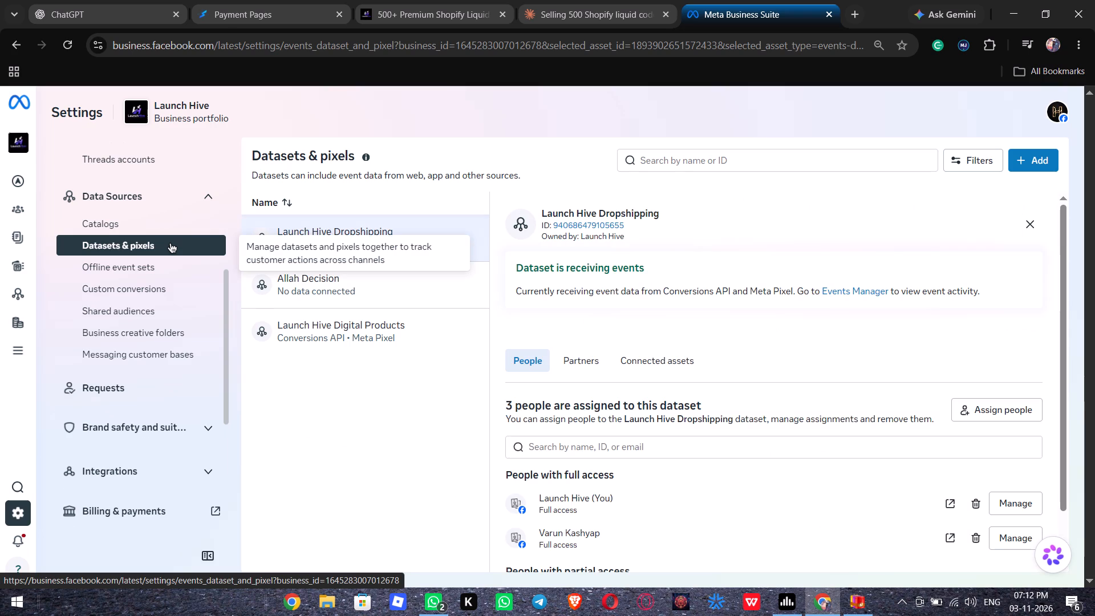
{"action": "left_click", "coordinate": [431, 344]}
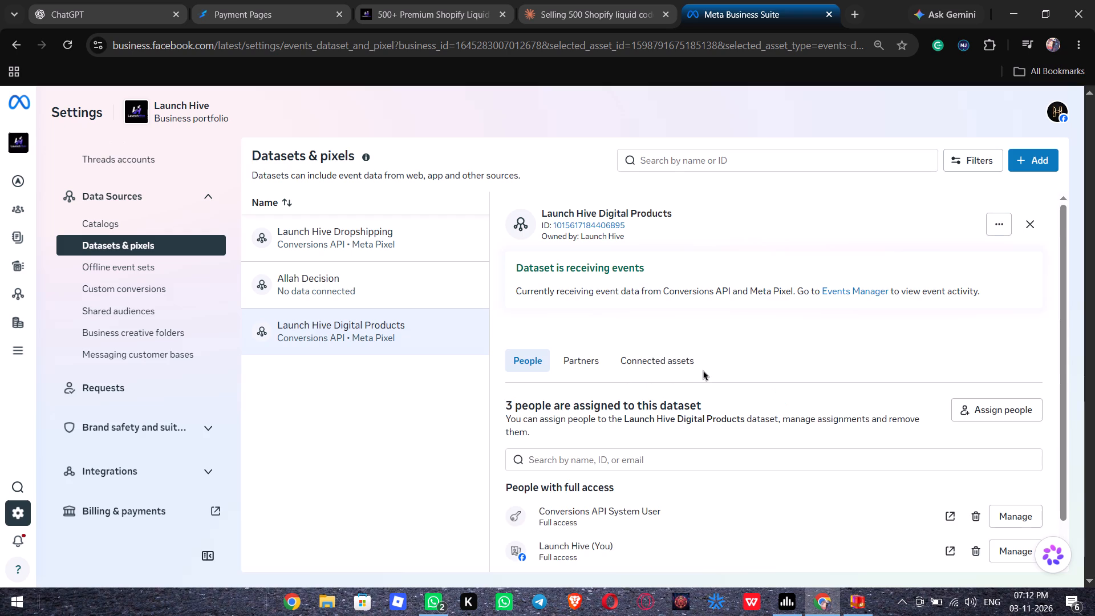
{"action": "left_click", "coordinate": [667, 355]}
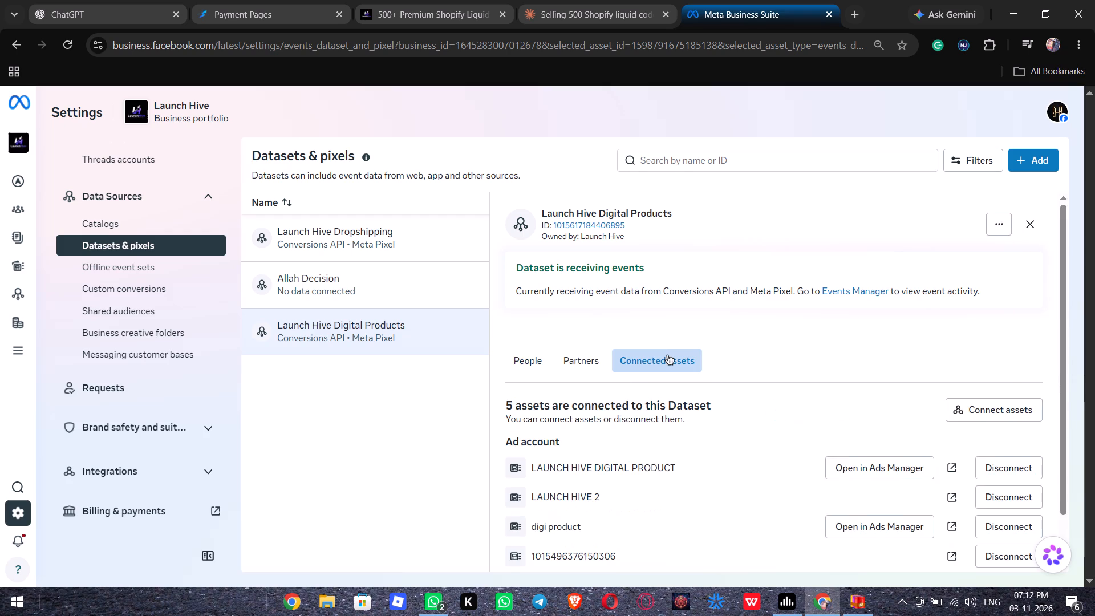
{"action": "scroll", "coordinate": [891, 380], "scroll_direction": "down", "scroll_amount": 1}
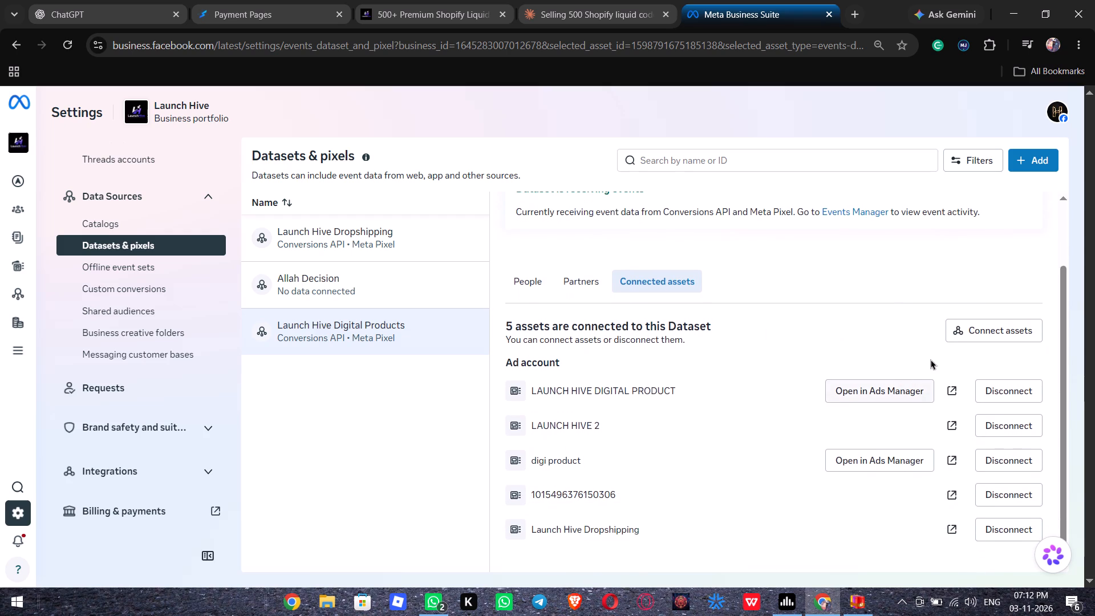
{"action": "left_click", "coordinate": [997, 338]}
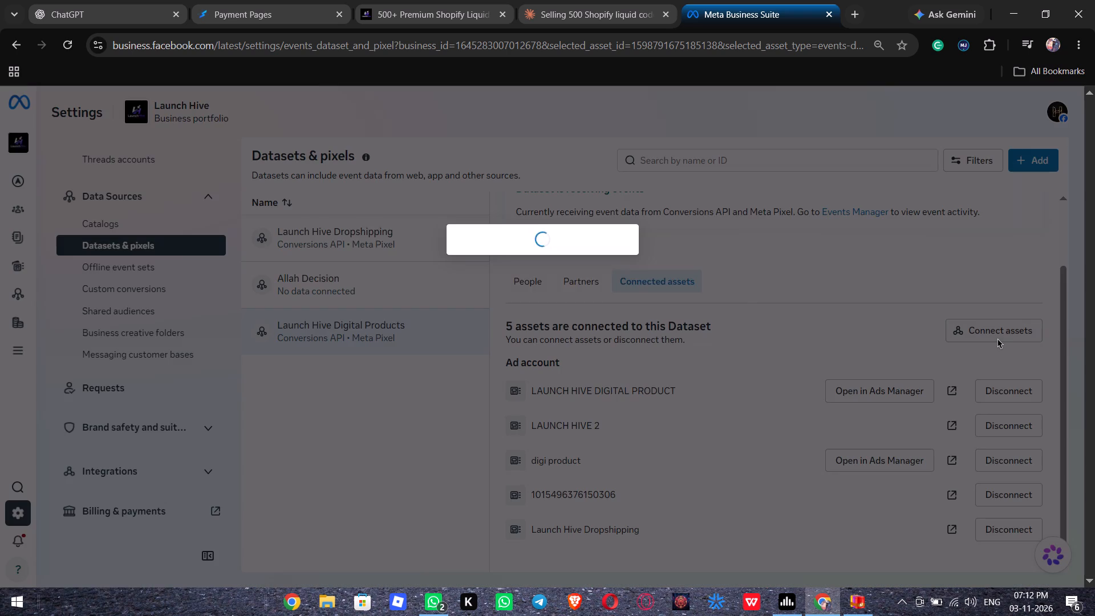
{"action": "left_click", "coordinate": [463, 279]}
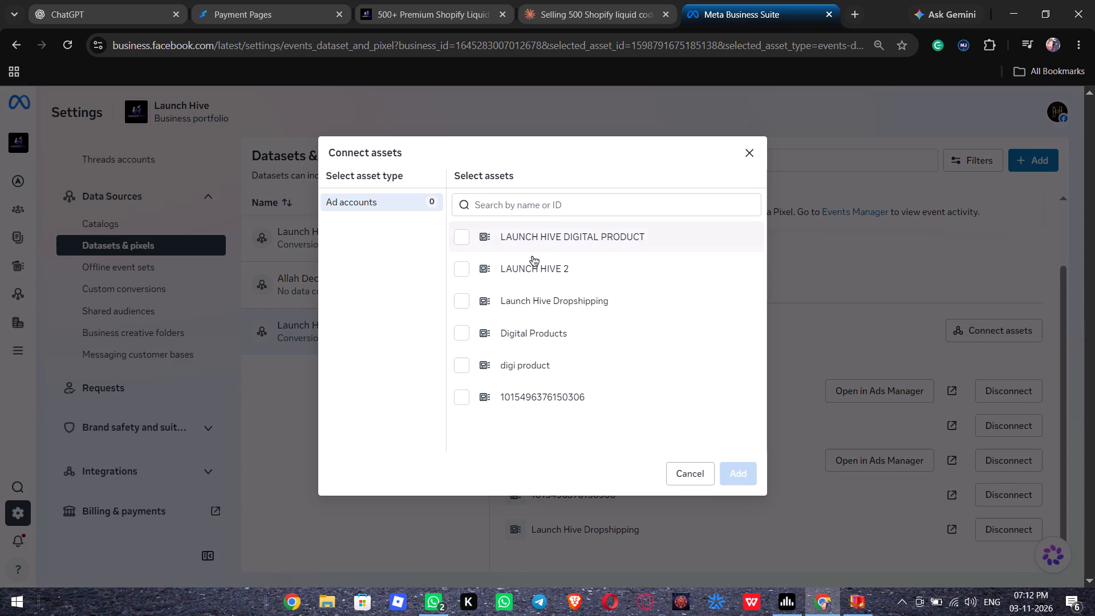
{"action": "left_click", "coordinate": [523, 322]}
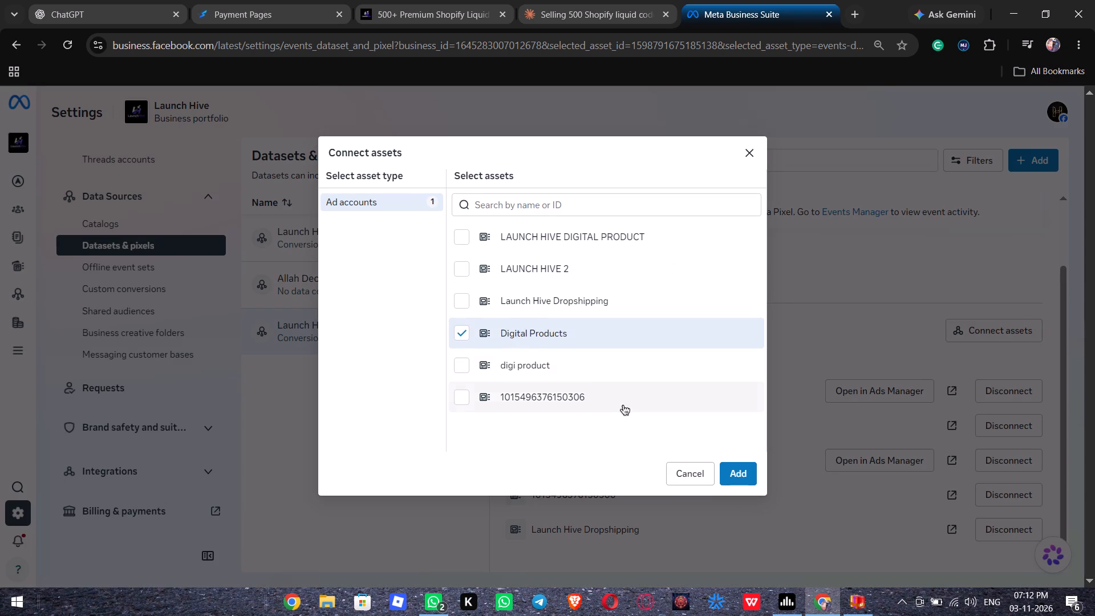
{"action": "left_click", "coordinate": [744, 468]}
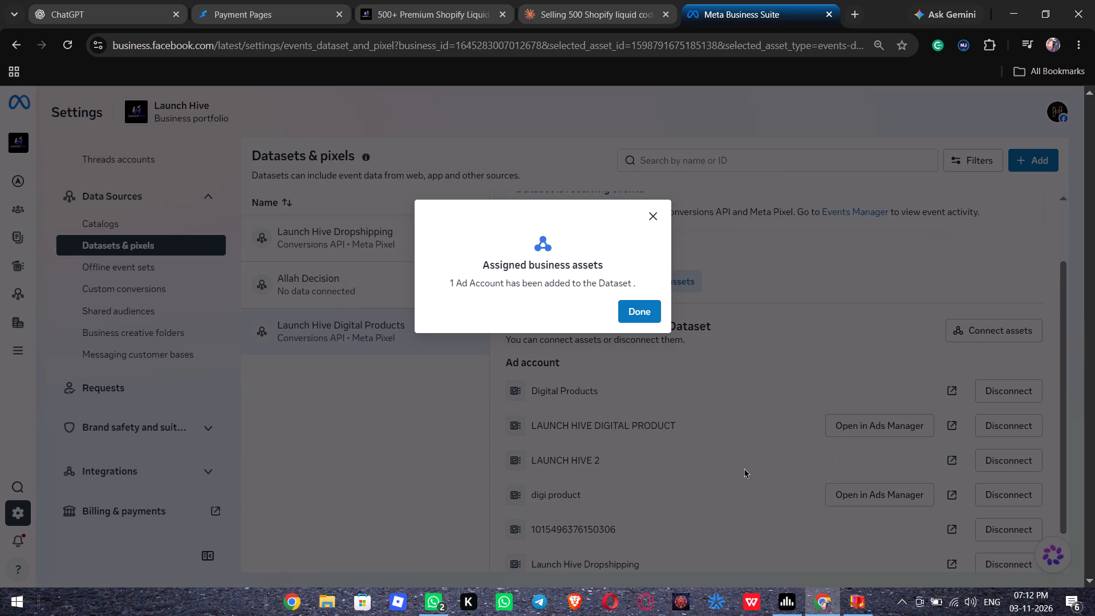
{"action": "left_click", "coordinate": [645, 311]}
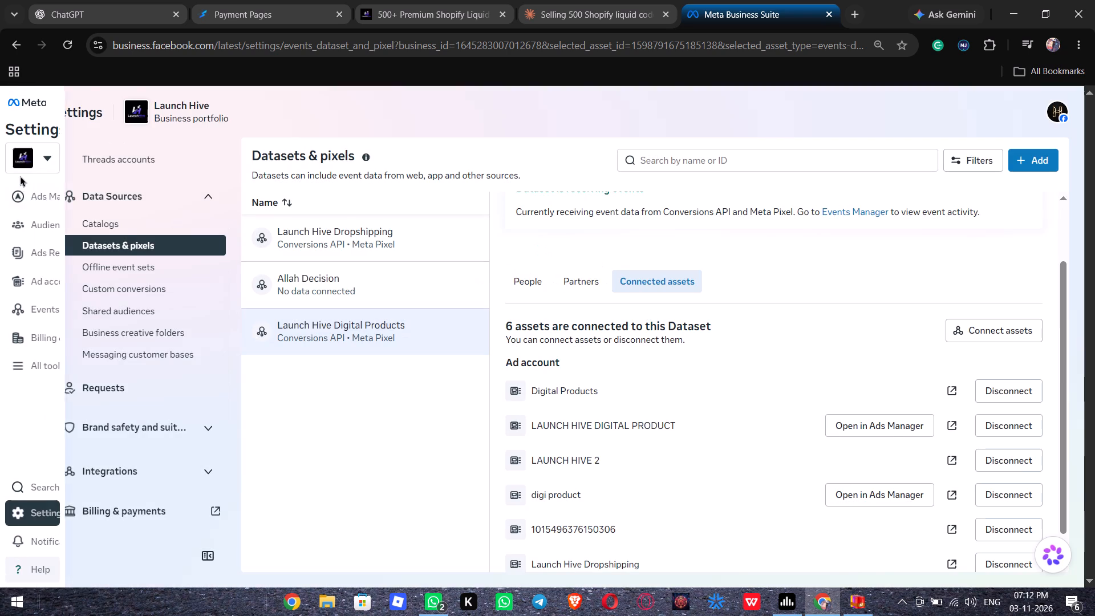
Open Ads Manager from the business settings and close the Meta Business Suite settings page.
{"action": "left_click", "coordinate": [20, 177]}
{"action": "left_click", "coordinate": [37, 206]}
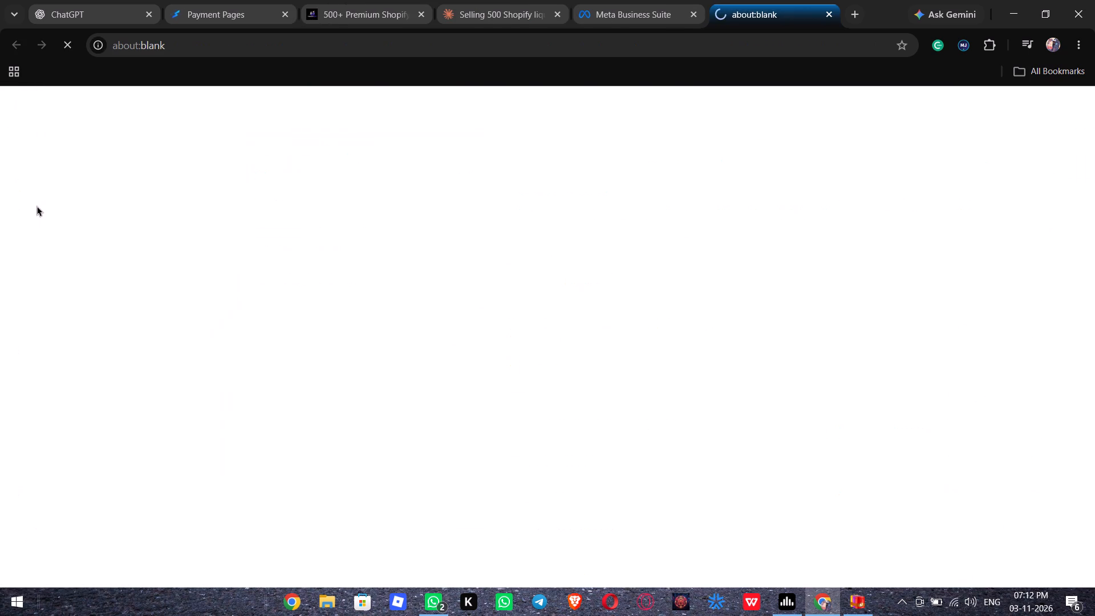
{"action": "left_click", "coordinate": [696, 14]}
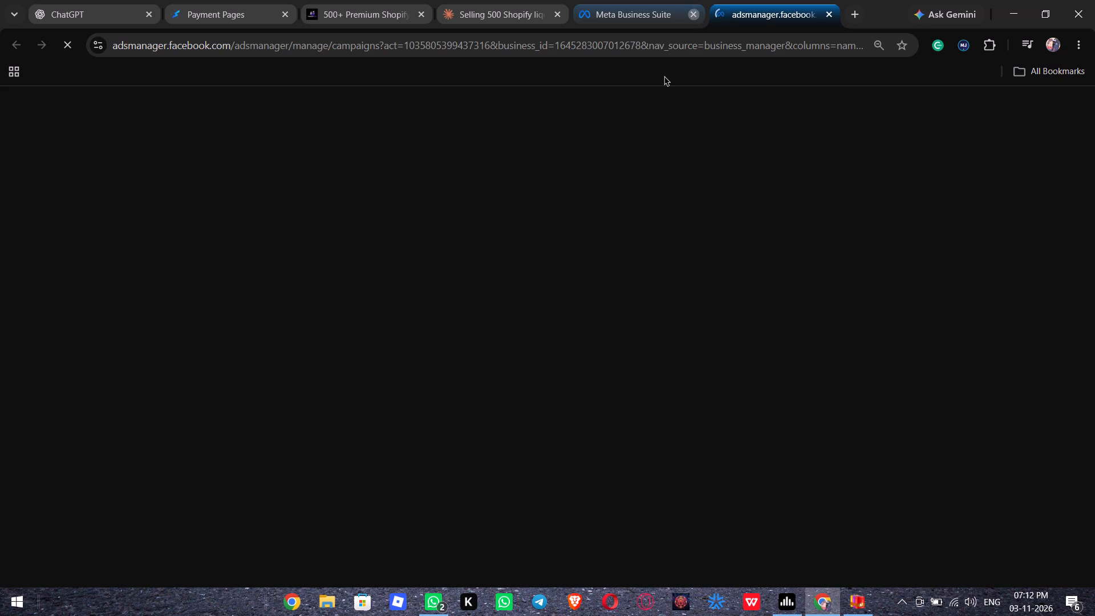
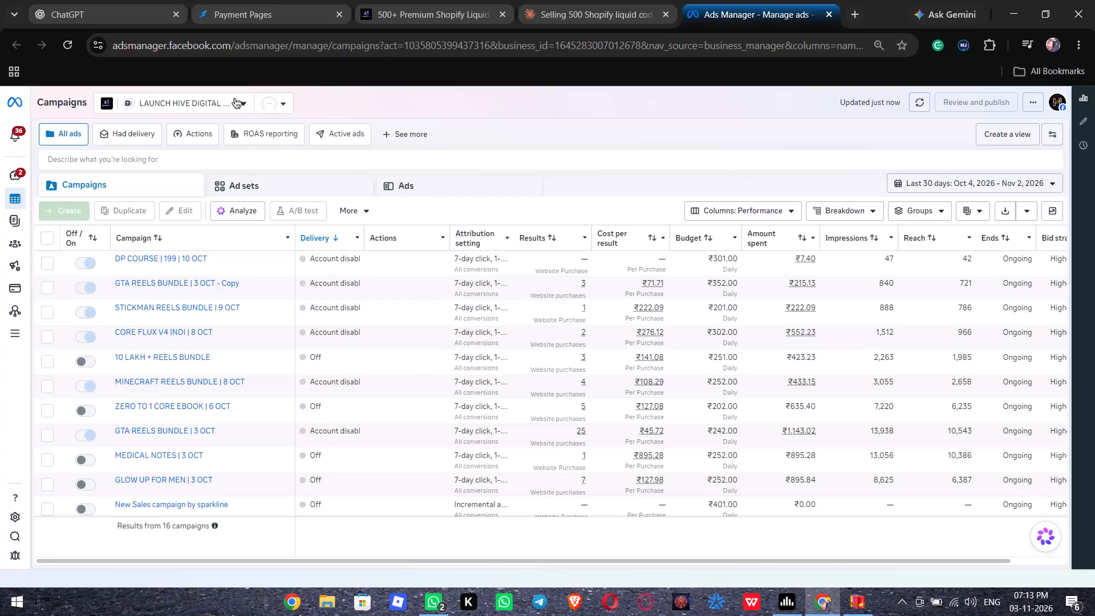
Switch Ads Manager to Launch Hive's Digital Products ad account owned by Store1.
{"action": "left_click", "coordinate": [234, 99]}
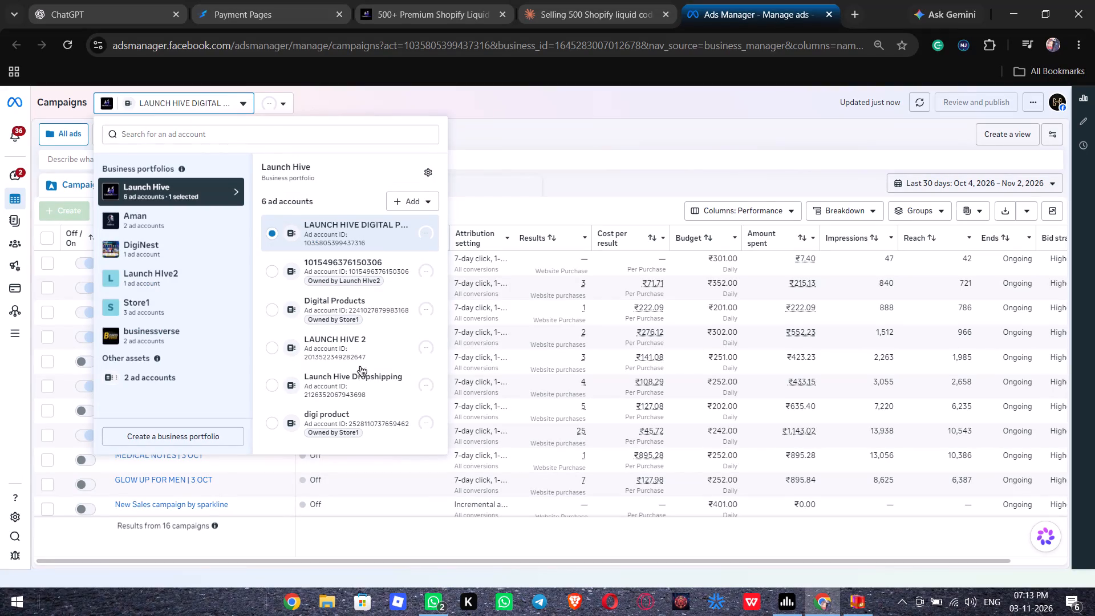
{"action": "left_click", "coordinate": [357, 312]}
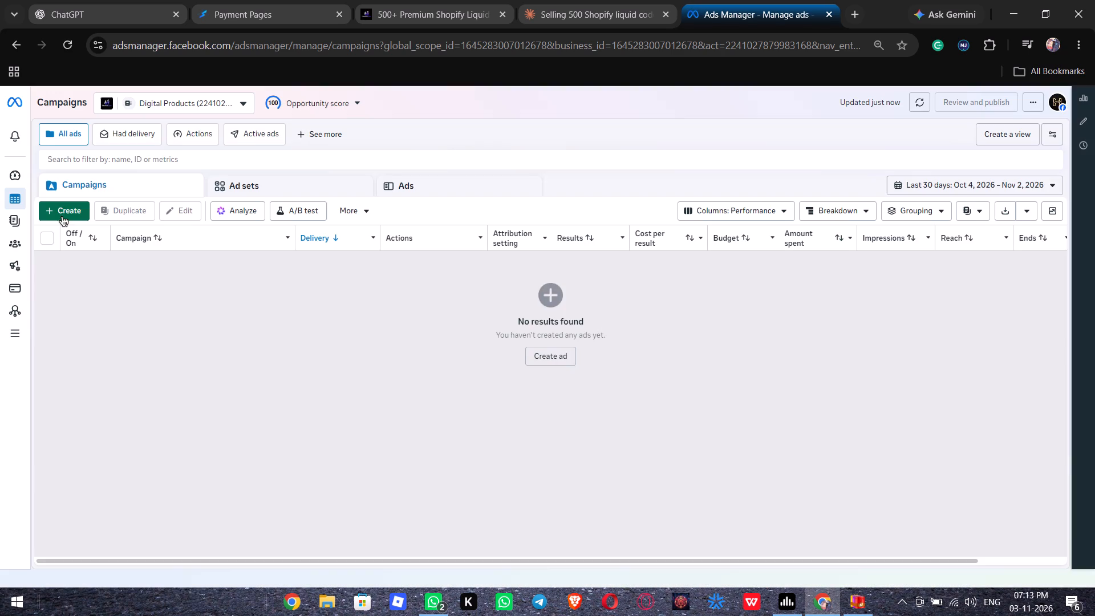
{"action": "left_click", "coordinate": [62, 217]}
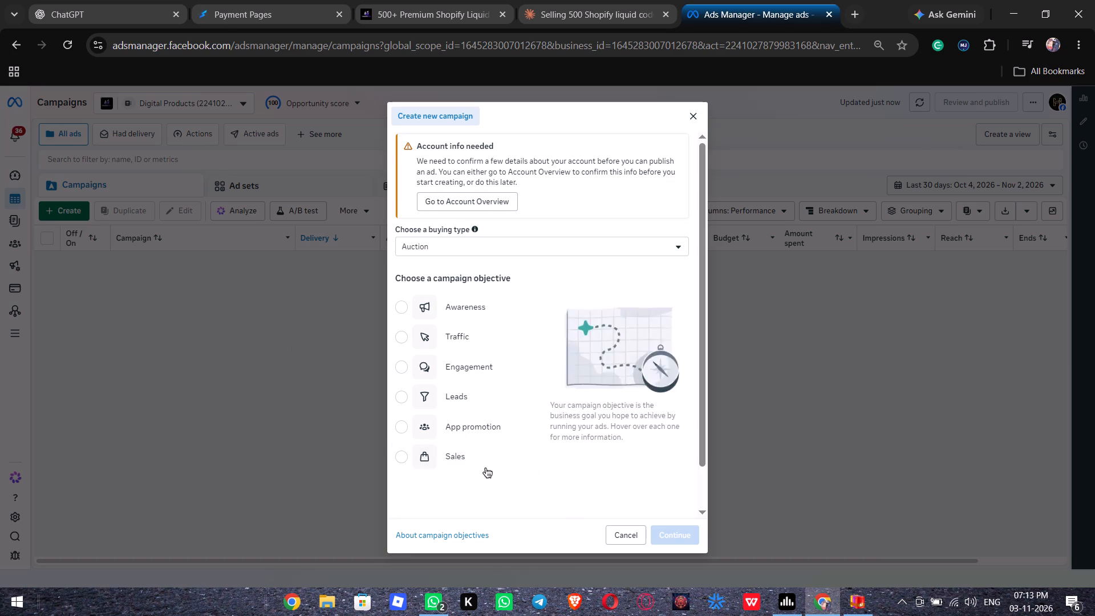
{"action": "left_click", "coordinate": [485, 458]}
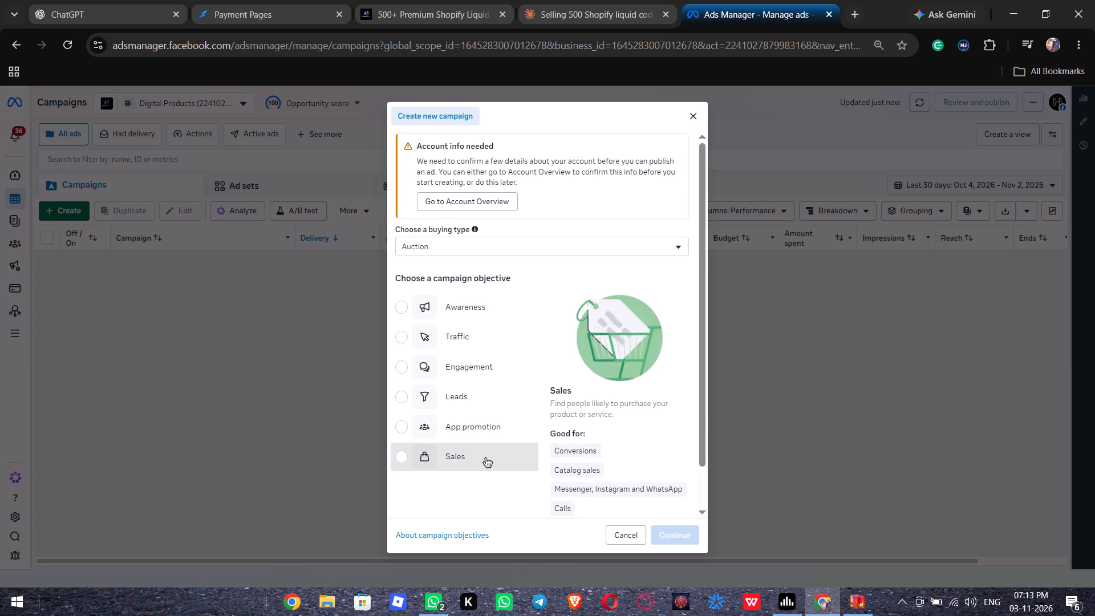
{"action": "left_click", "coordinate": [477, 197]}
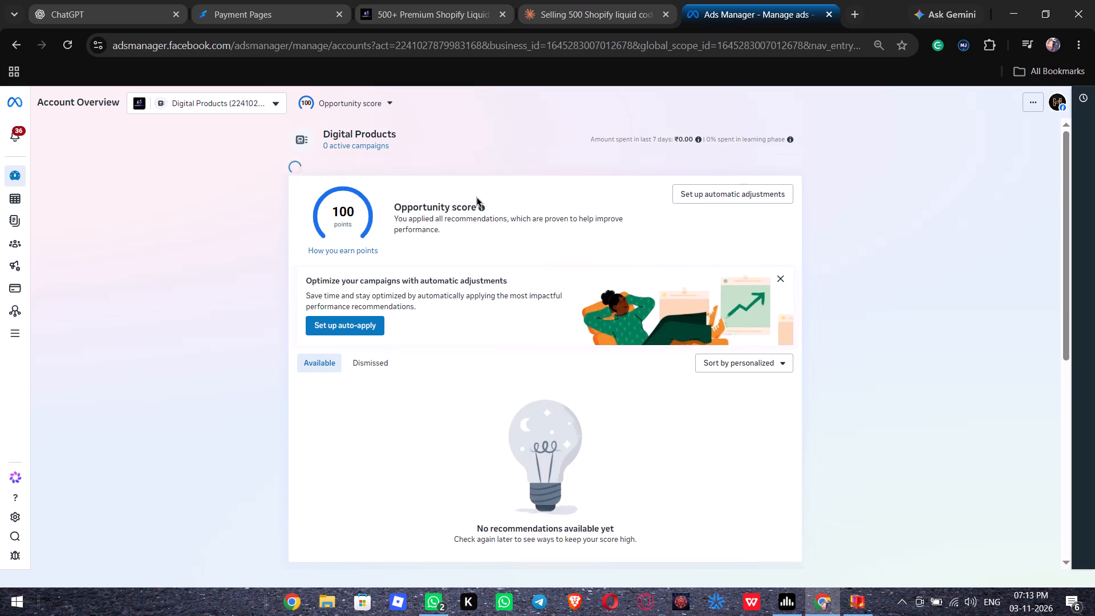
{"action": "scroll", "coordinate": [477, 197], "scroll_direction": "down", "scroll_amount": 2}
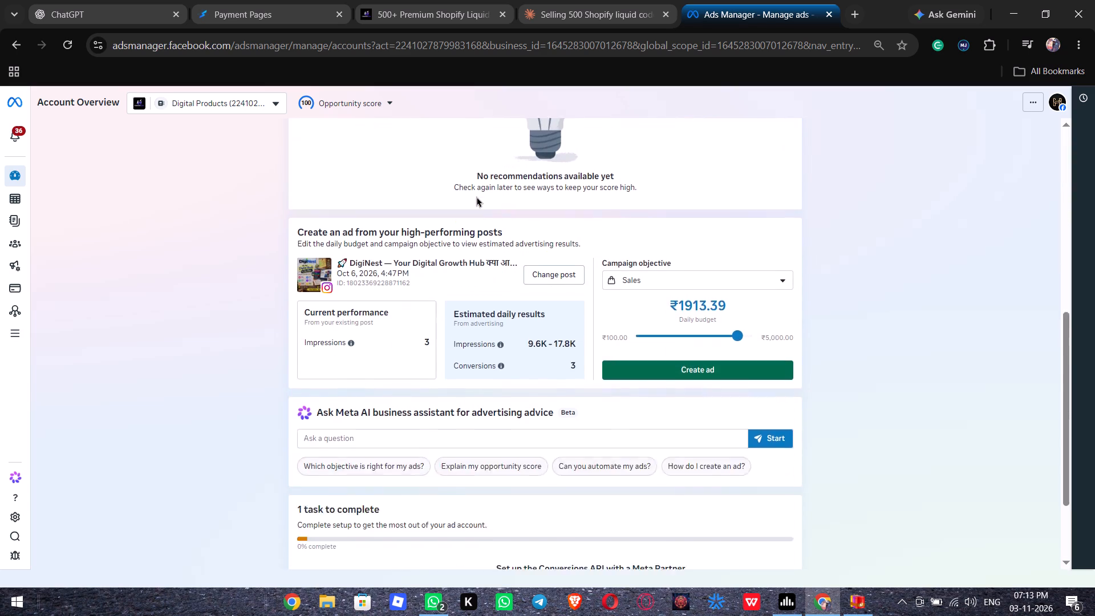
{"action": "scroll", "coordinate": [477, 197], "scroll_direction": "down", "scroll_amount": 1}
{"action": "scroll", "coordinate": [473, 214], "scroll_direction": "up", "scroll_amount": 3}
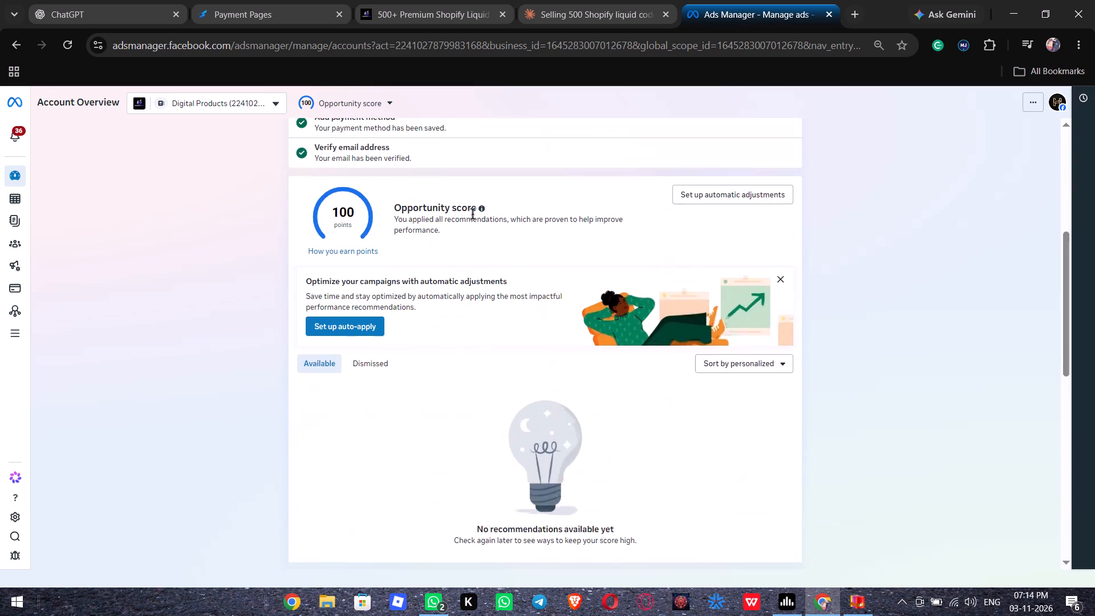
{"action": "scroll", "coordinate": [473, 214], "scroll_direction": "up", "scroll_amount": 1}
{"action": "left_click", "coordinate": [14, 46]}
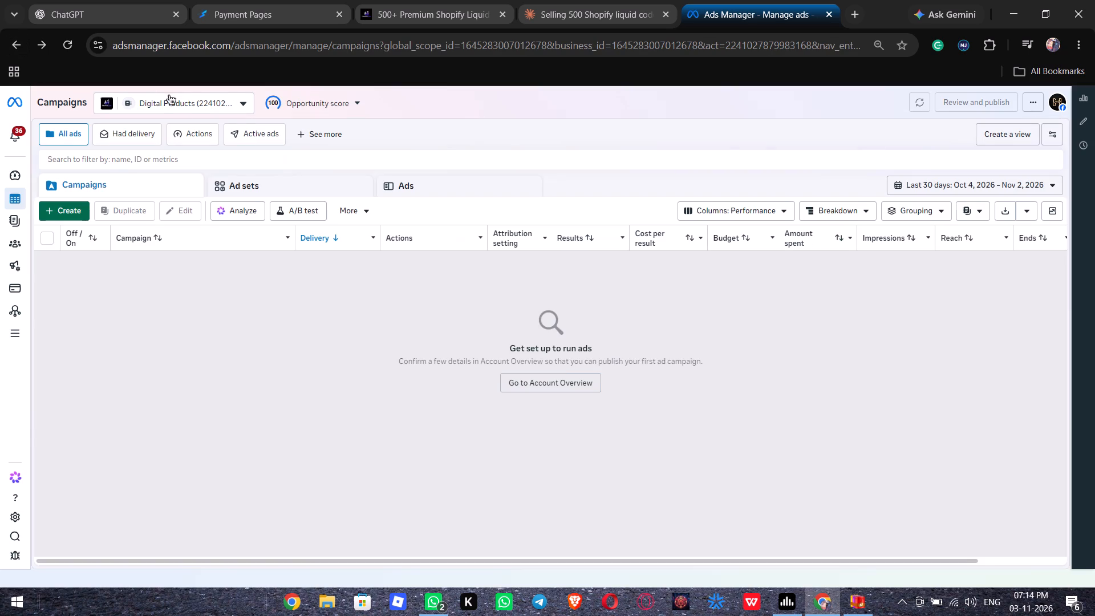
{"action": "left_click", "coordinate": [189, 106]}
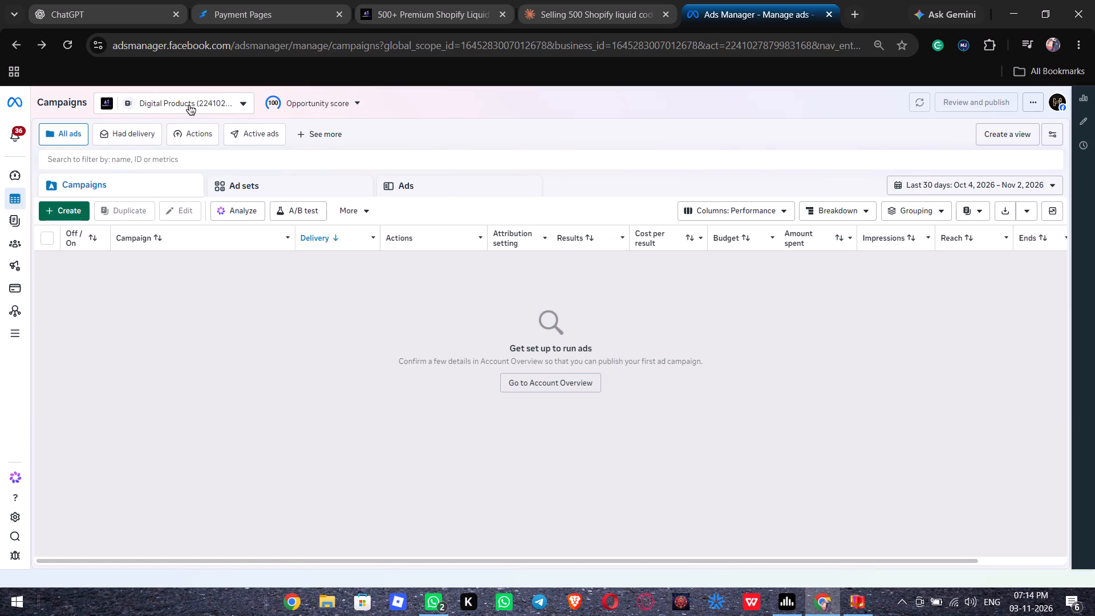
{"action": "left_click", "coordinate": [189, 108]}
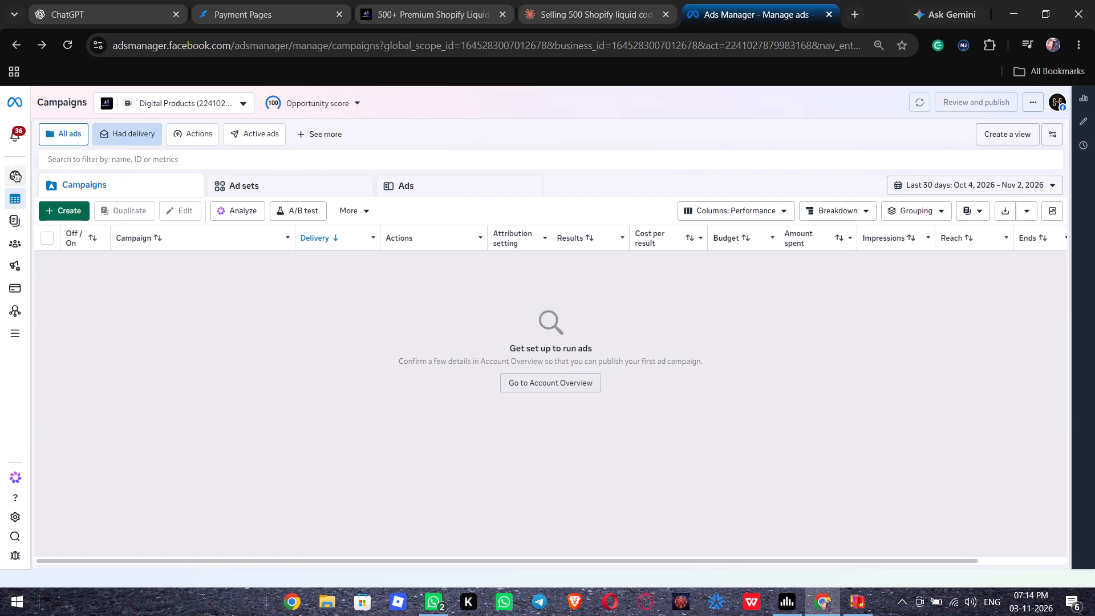
In the account overview, confirm the Launch Hive Facebook Page for running ads.
{"action": "left_click", "coordinate": [13, 172]}
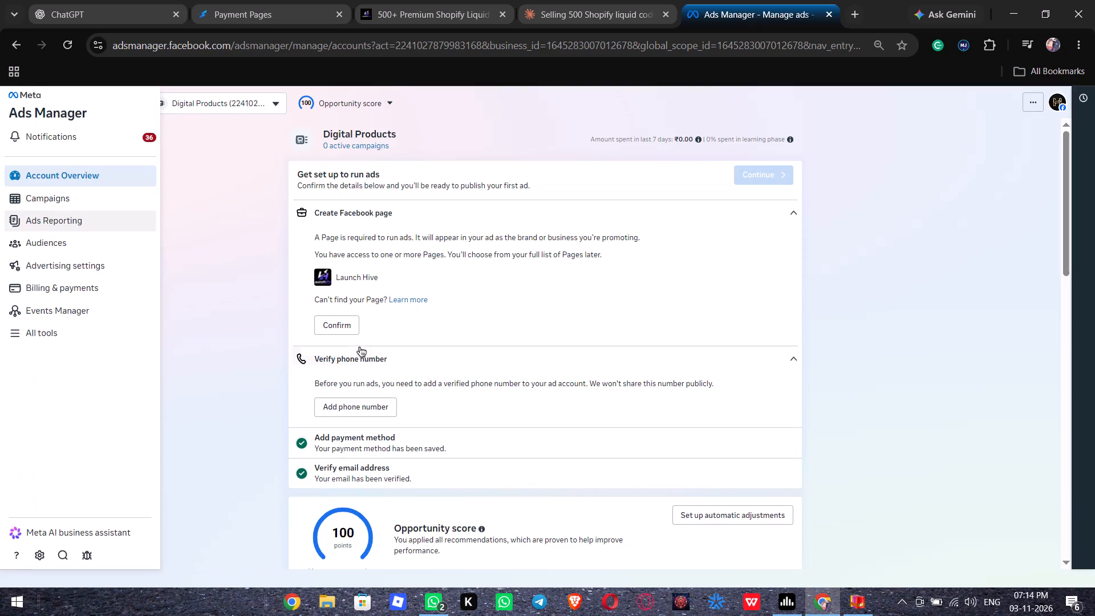
{"action": "left_click", "coordinate": [346, 322]}
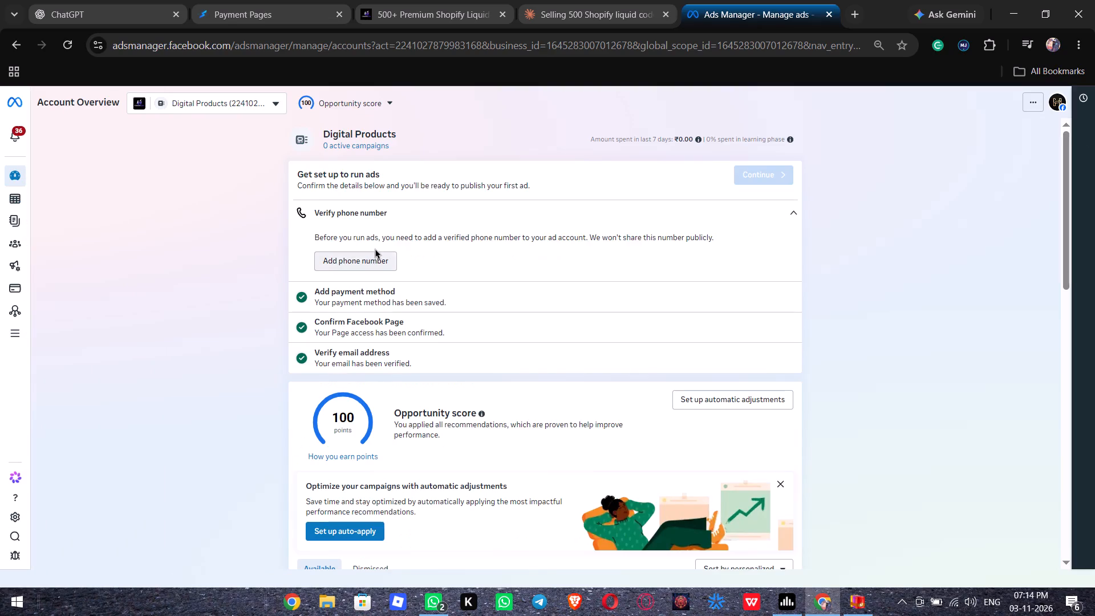
Add the first of the profile's verified phone numbers to the Digital Products ad account.
{"action": "left_click", "coordinate": [376, 259]}
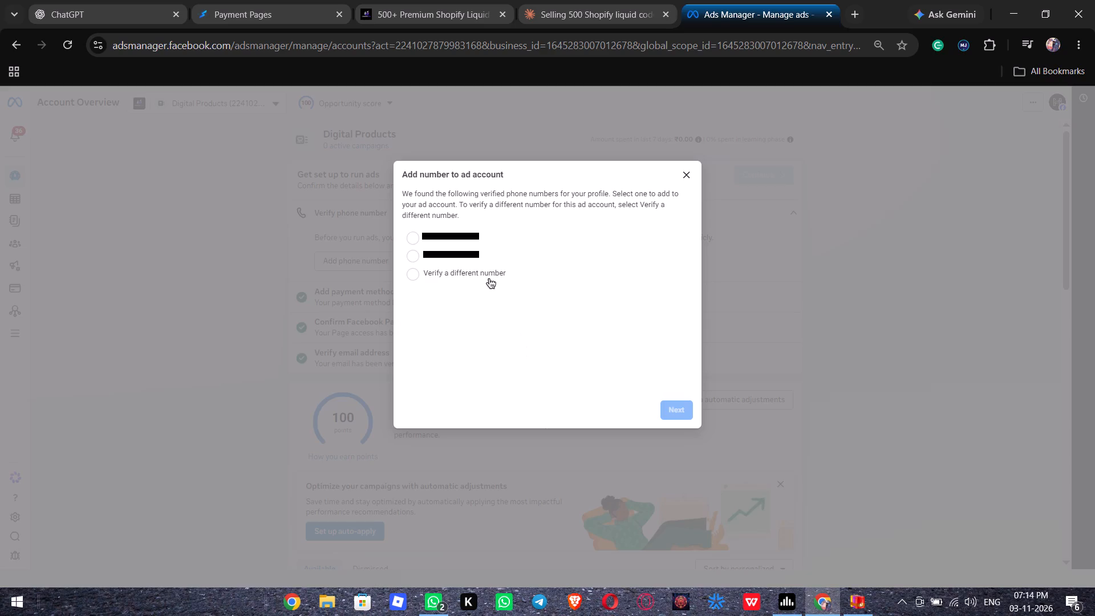
{"action": "left_click", "coordinate": [456, 237]}
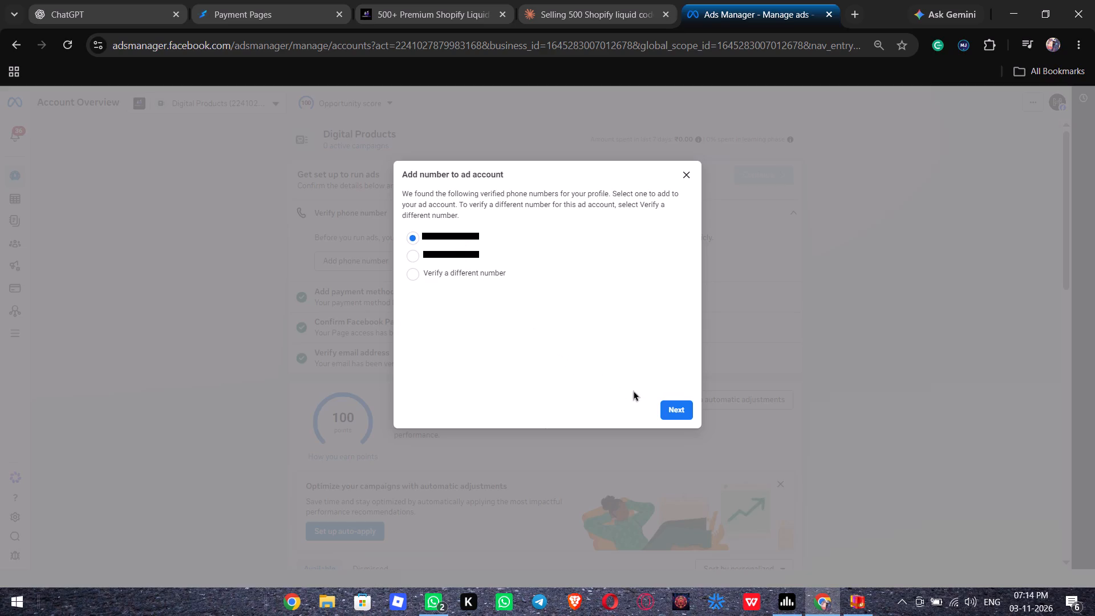
{"action": "left_click", "coordinate": [678, 409]}
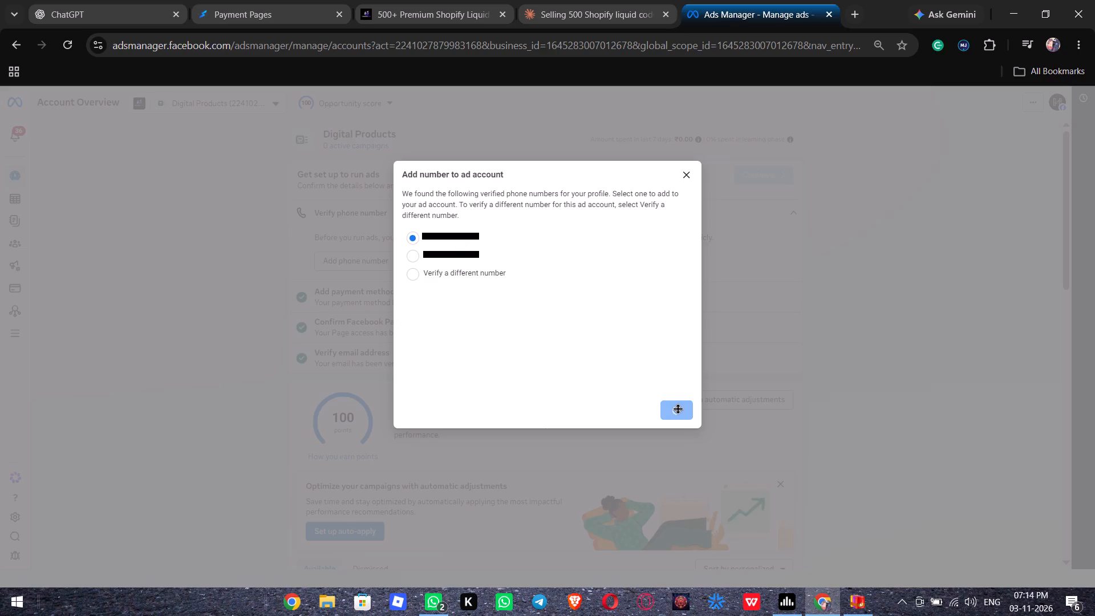
{"action": "left_click", "coordinate": [678, 409]}
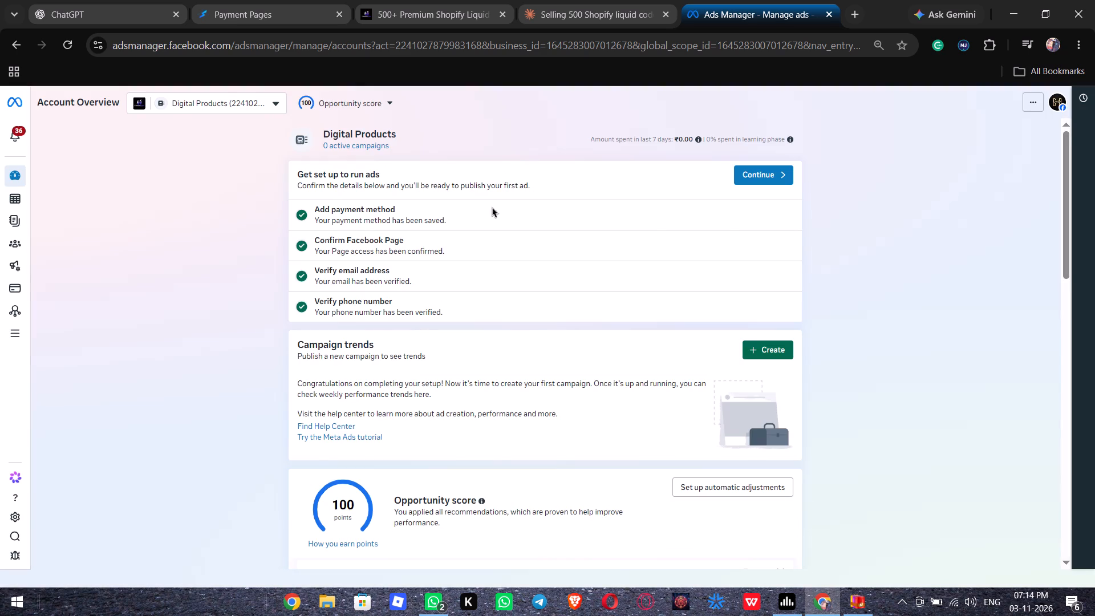
Continue from the completed account setup and create a new auction campaign with the Sales objective.
{"action": "left_click", "coordinate": [772, 180]}
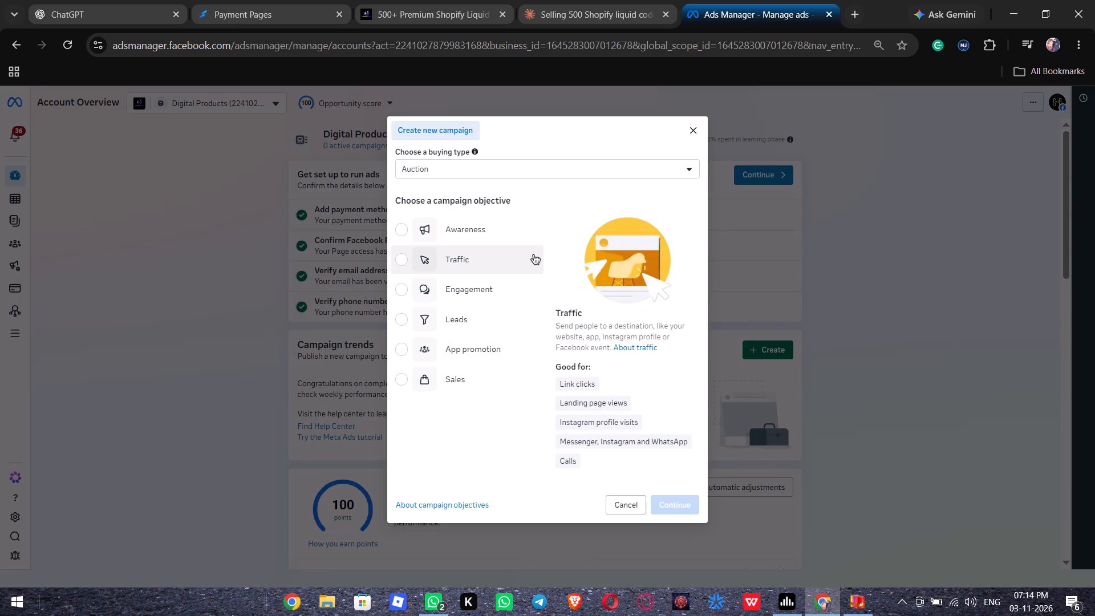
{"action": "left_click", "coordinate": [460, 391]}
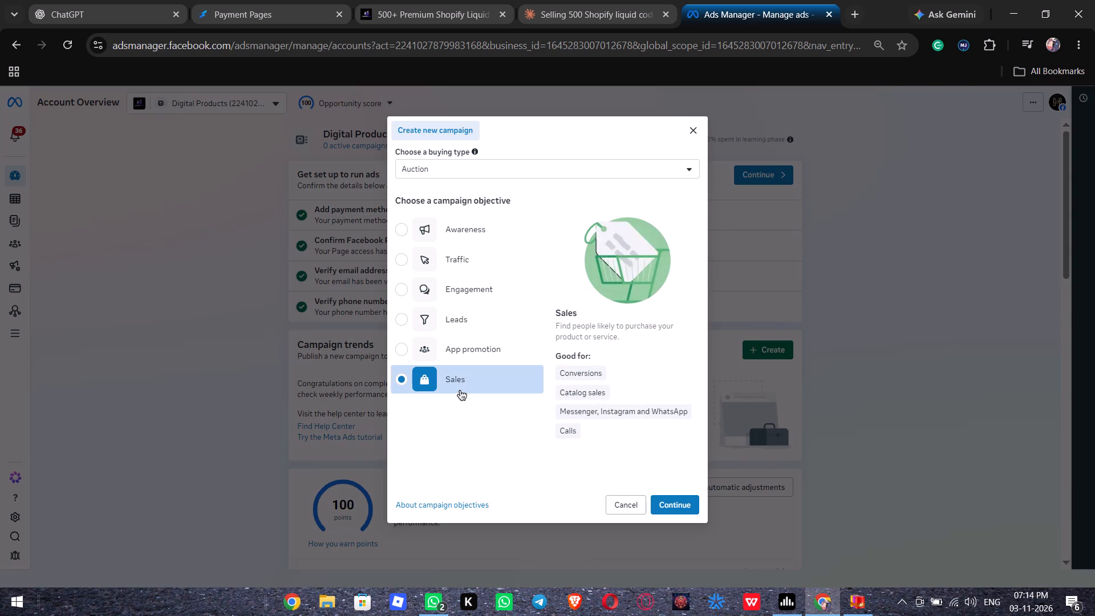
{"action": "left_click", "coordinate": [669, 500]}
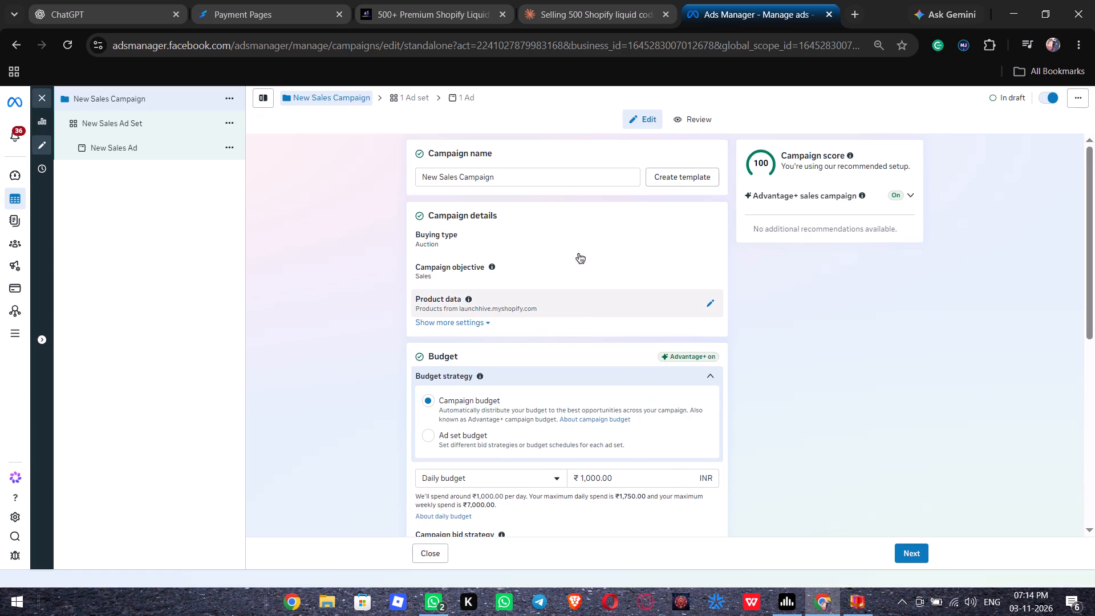
Name the campaign "500+ SHOPIFY LIQUID CODES | 4 NOV".
{"action": "left_click", "coordinate": [561, 176]}
{"action": "left_click", "coordinate": [561, 176]}
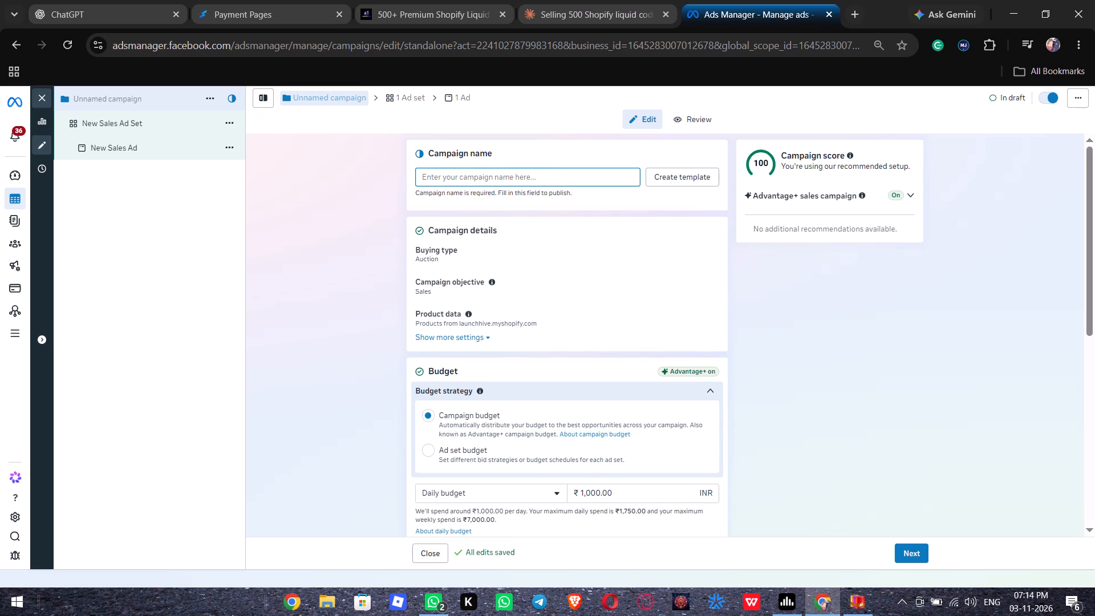
{"action": "type", "text": "500"}
{"action": "key", "text": "equal"}
{"action": "key", "text": "BackSpace"}
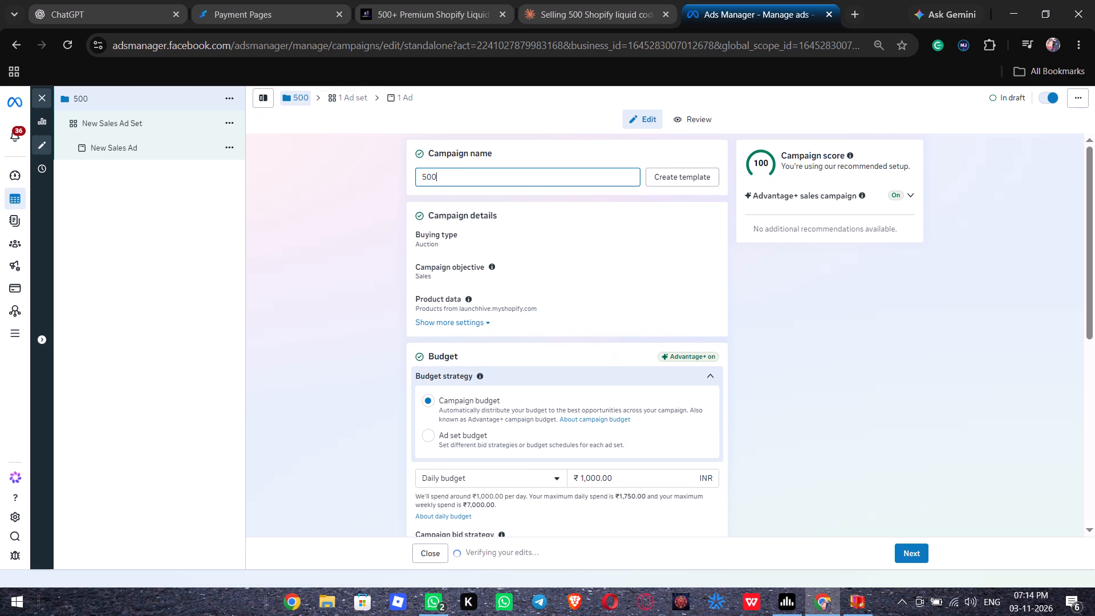
{"action": "type", "text": "+ SHOPIF"}
{"action": "key", "text": "u"}
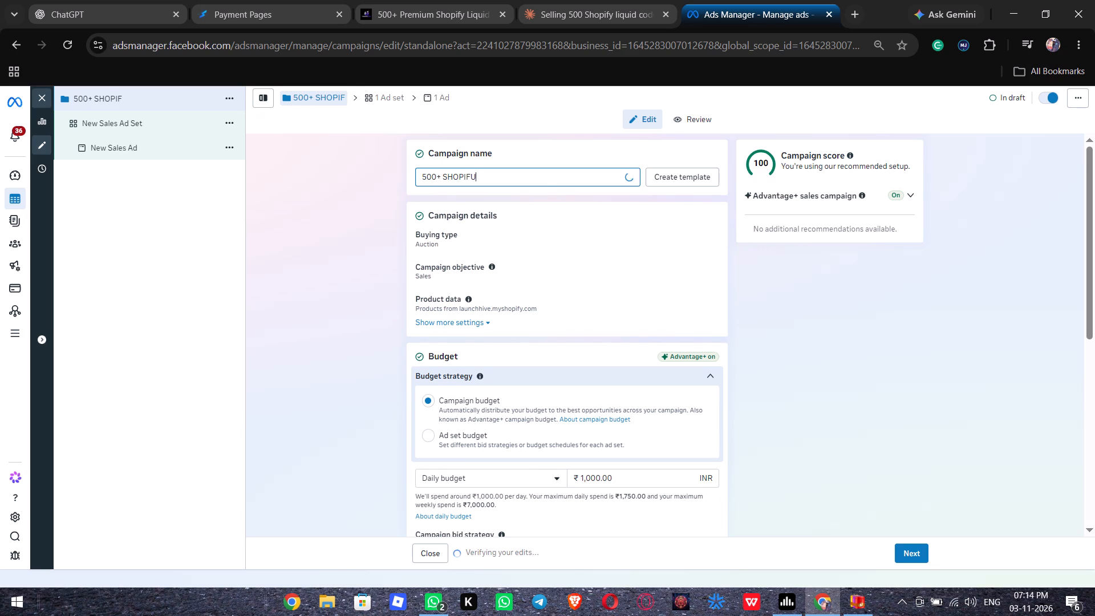
{"action": "key", "text": "BackSpace"}
{"action": "key", "text": "BackSpace"}
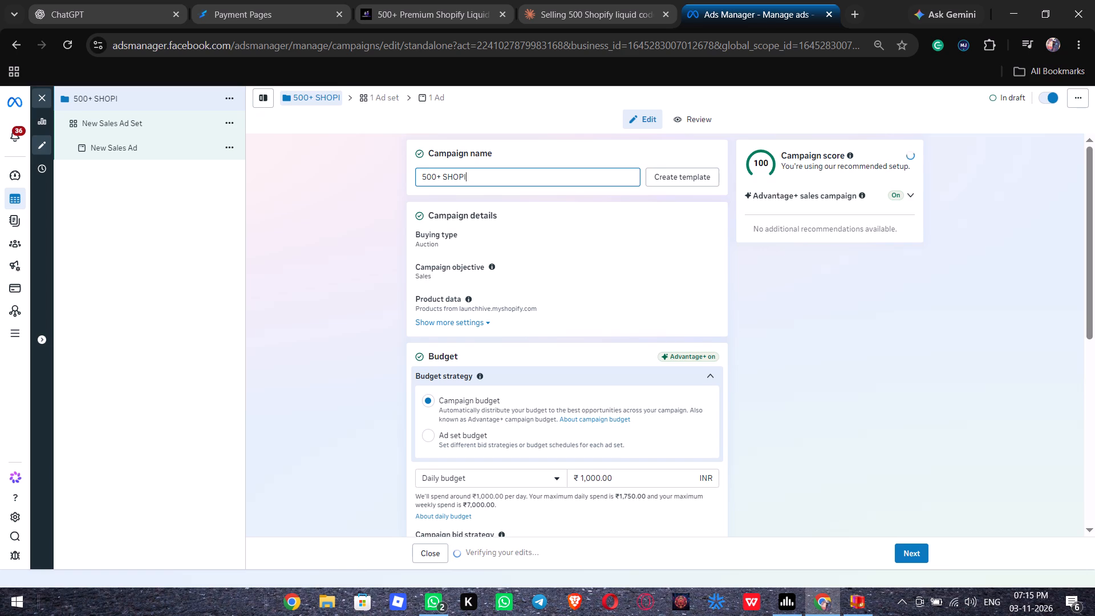
{"action": "type", "text": "FY"}
{"action": "key", "text": "space"}
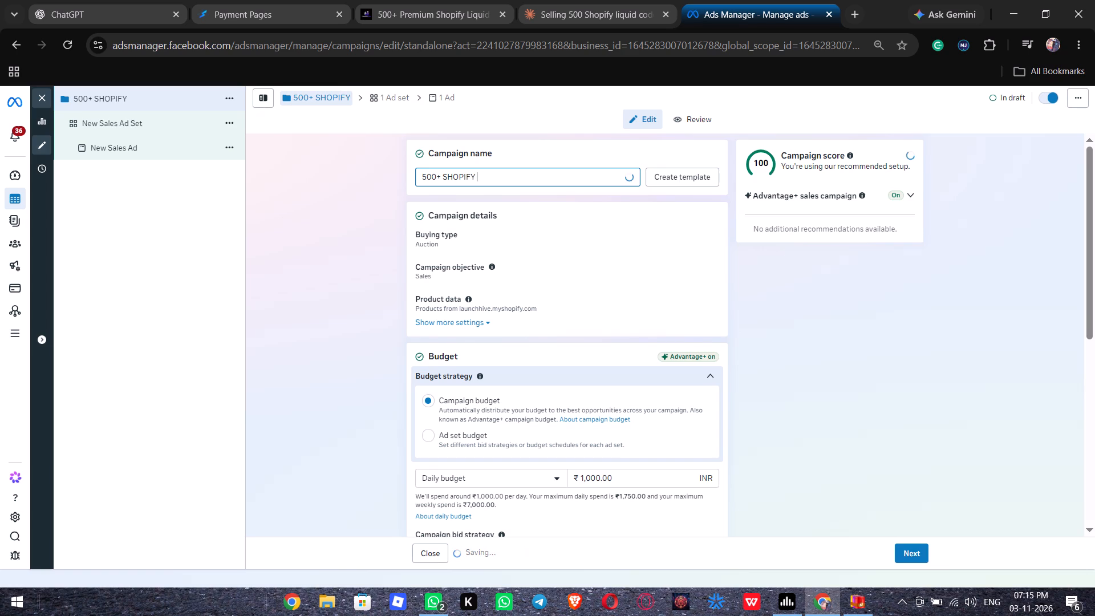
{"action": "type", "text": "LIQUID"}
{"action": "key", "text": "space"}
{"action": "type", "text": "CODES"}
{"action": "key", "text": "space"}
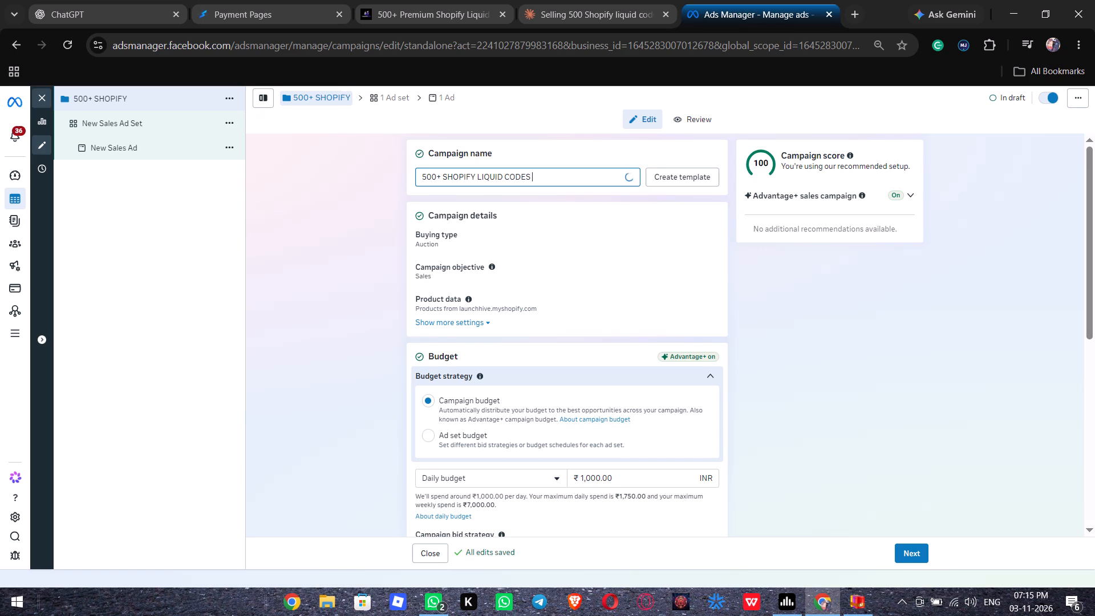
{"action": "type", "text": "|"}
{"action": "key", "text": "space"}
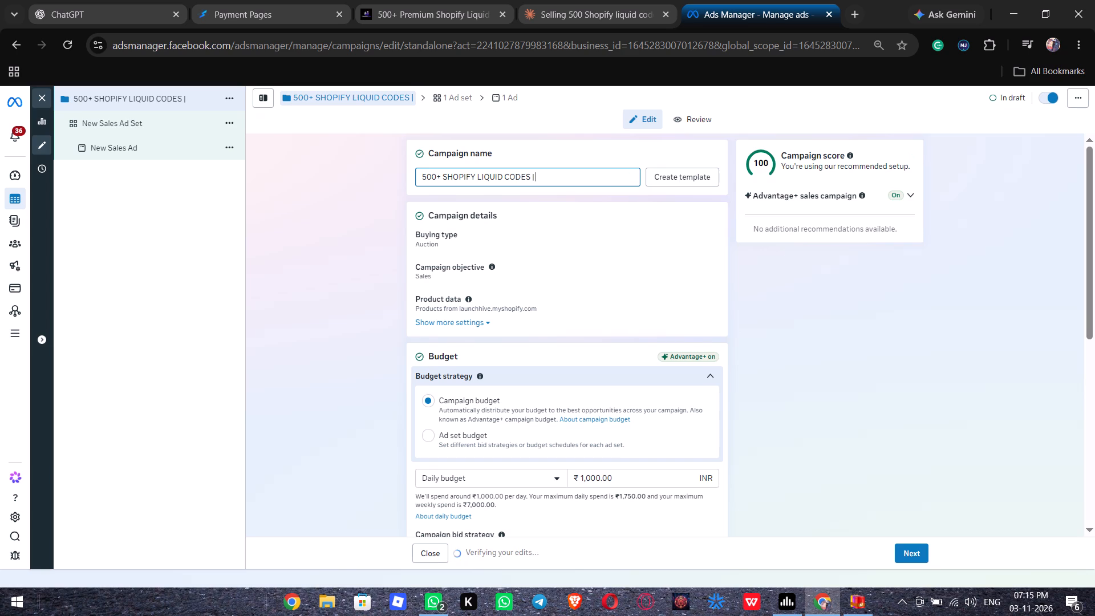
{"action": "type", "text": "4 NOV"}
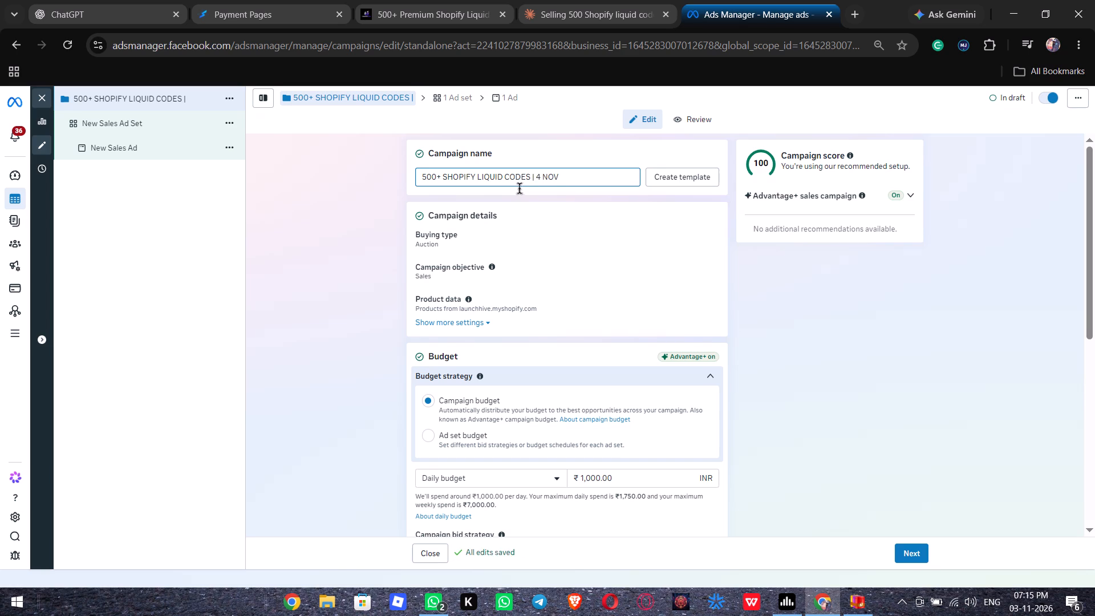
{"action": "left_click", "coordinate": [382, 222]}
Set the campaign's daily budget to ₹302 and go through its remaining settings.
{"action": "scroll", "coordinate": [380, 222], "scroll_direction": "down", "scroll_amount": 1}
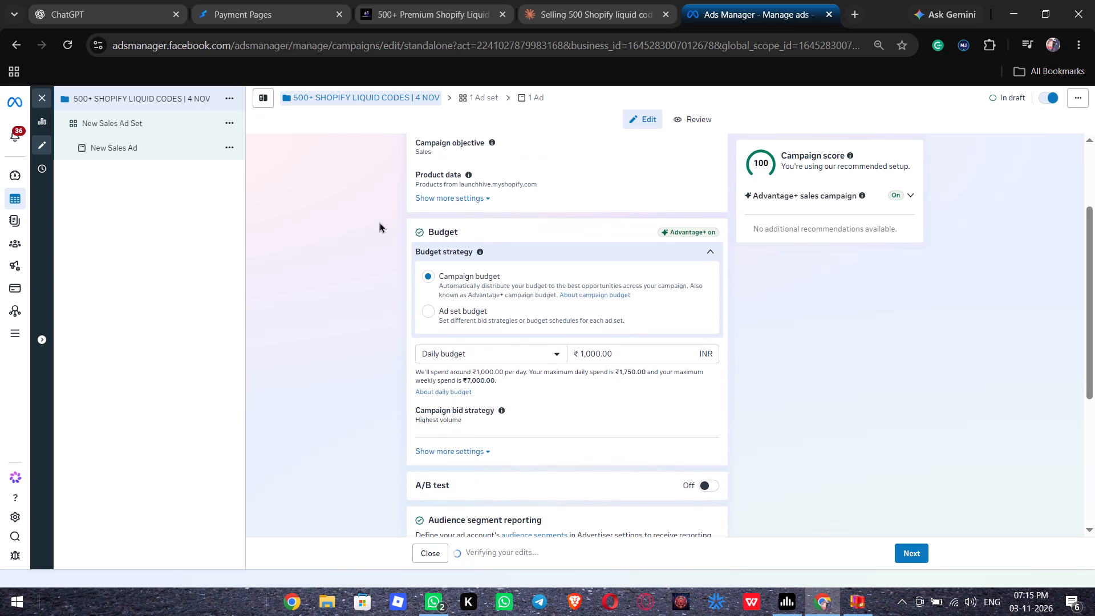
{"action": "triple_click", "coordinate": [626, 348]}
{"action": "key", "text": "BackSpace"}
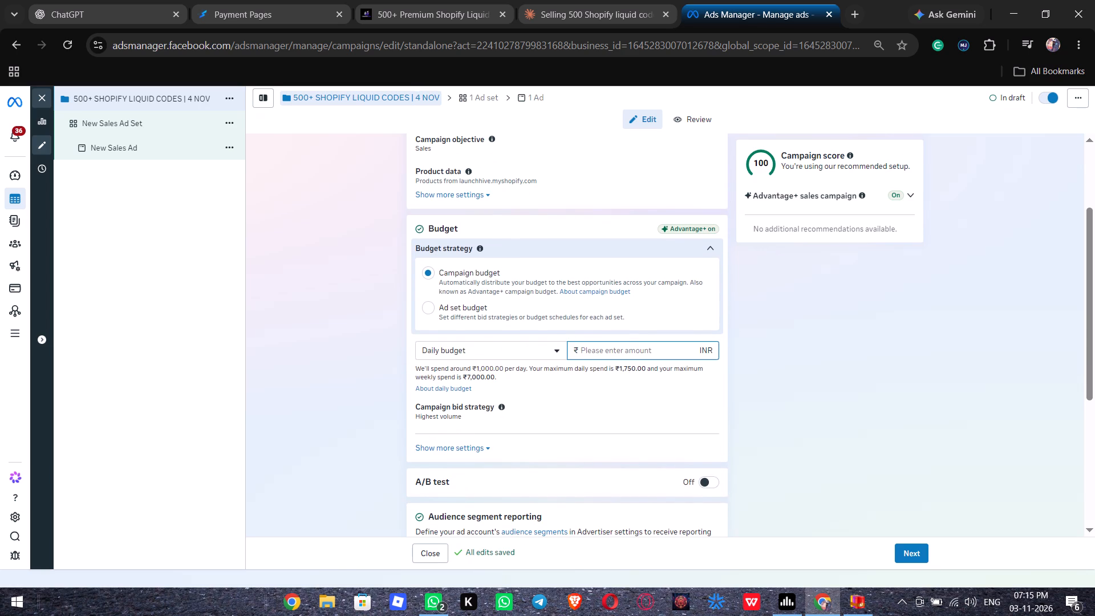
{"action": "type", "text": "302"}
{"action": "left_click", "coordinate": [742, 382]}
{"action": "scroll", "coordinate": [742, 382], "scroll_direction": "down", "scroll_amount": 1}
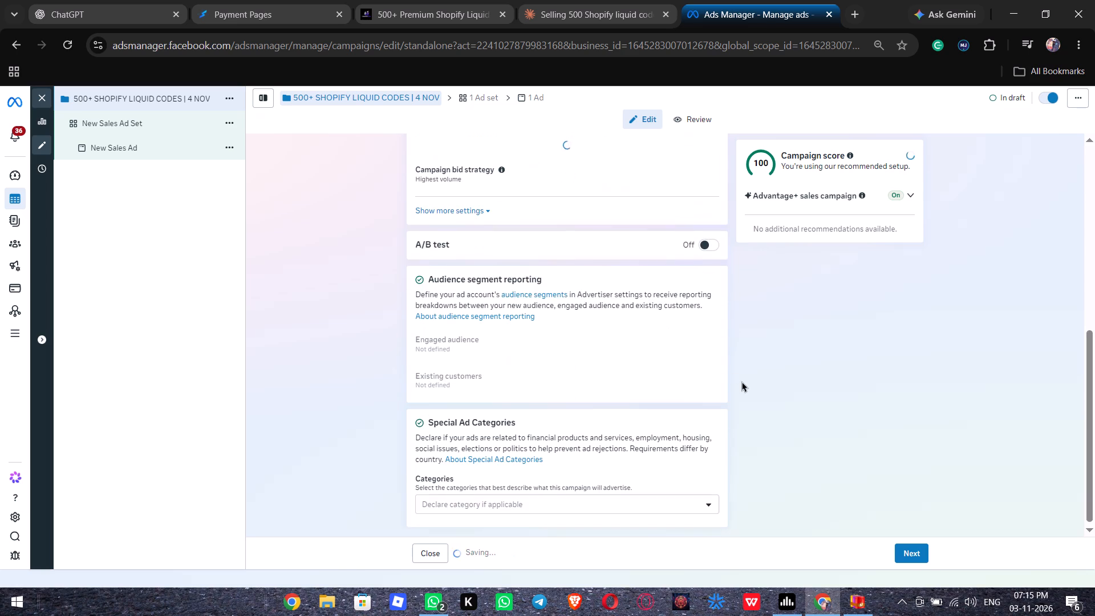
{"action": "scroll", "coordinate": [742, 382], "scroll_direction": "down", "scroll_amount": 2}
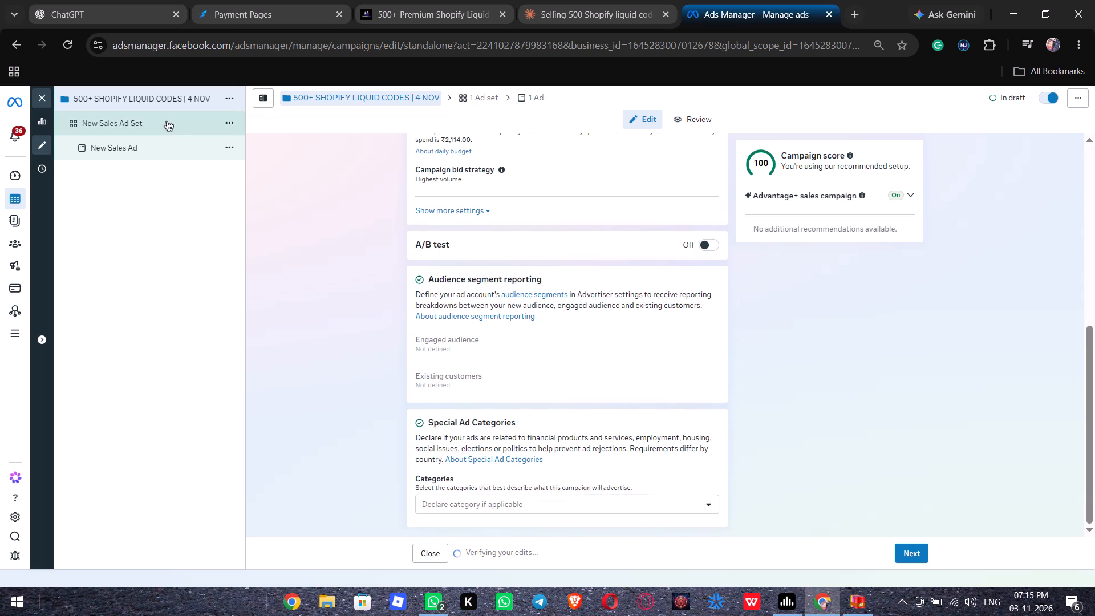
Rename the new sales ad set to "AD 1".
{"action": "left_click", "coordinate": [167, 121]}
{"action": "triple_click", "coordinate": [167, 121]}
{"action": "left_click", "coordinate": [167, 121]}
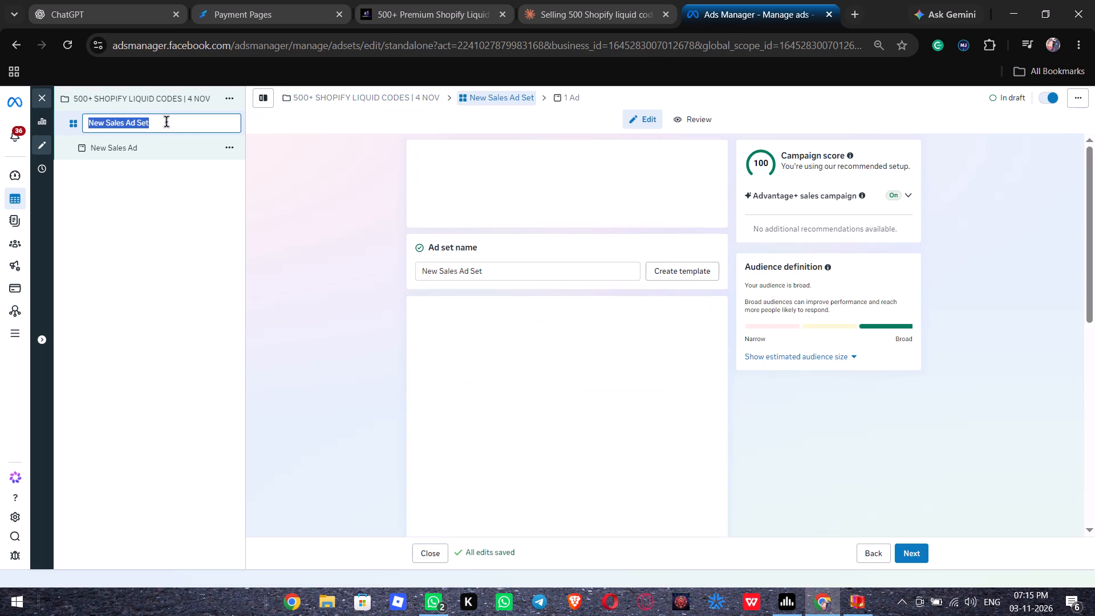
{"action": "key", "text": "BackSpace"}
{"action": "key", "text": "BackSpace"}
{"action": "type", "text": "AD 1"}
{"action": "left_click", "coordinate": [336, 287]}
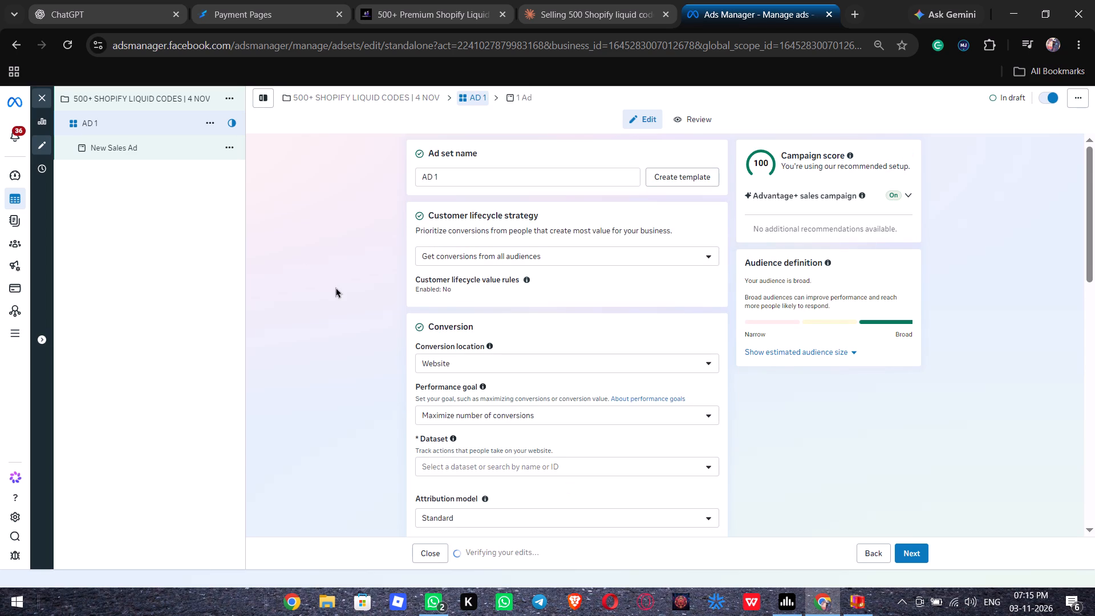
Choose Launch Hive Digital Products as the conversion dataset of the AD 1 ad set.
{"action": "scroll", "coordinate": [336, 287], "scroll_direction": "down", "scroll_amount": 1}
{"action": "left_click", "coordinate": [482, 390]}
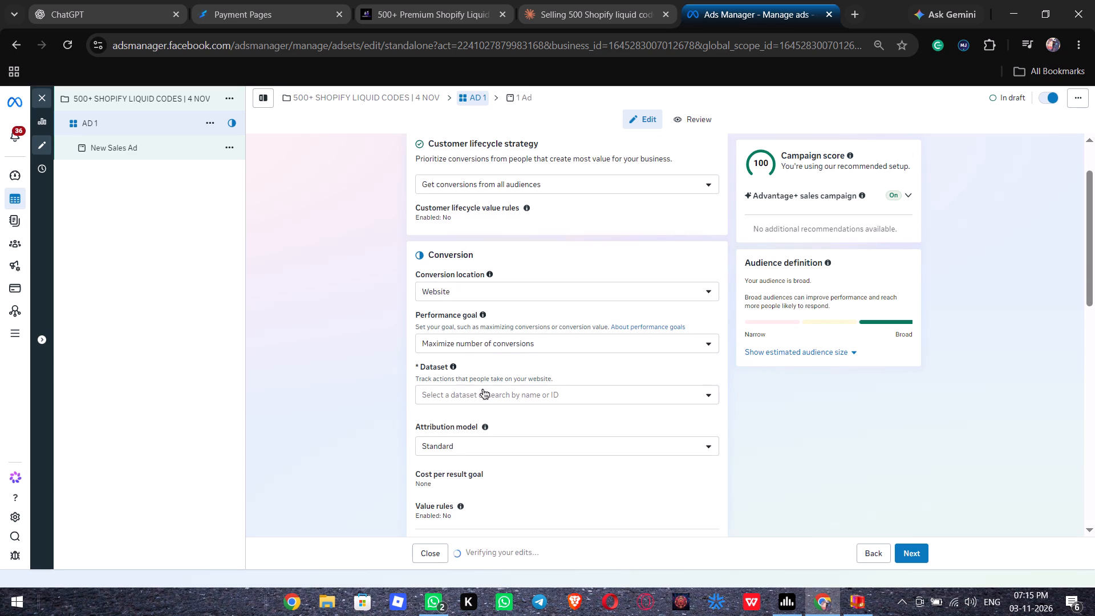
{"action": "left_click", "coordinate": [472, 485]}
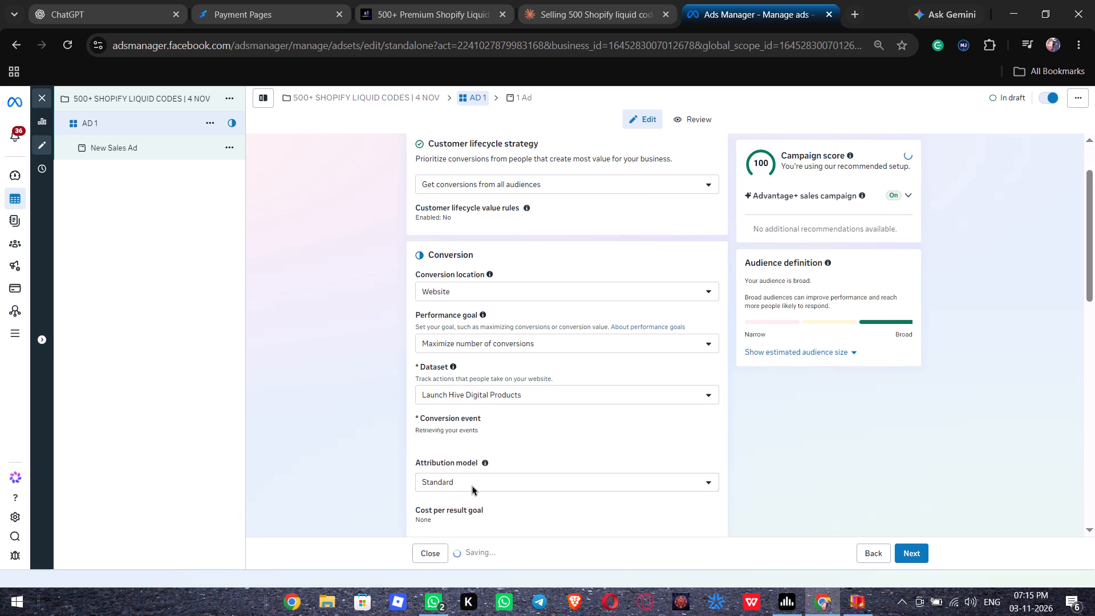
Set Purchase as the conversion event of the AD 1 ad set.
{"action": "left_click", "coordinate": [469, 449]}
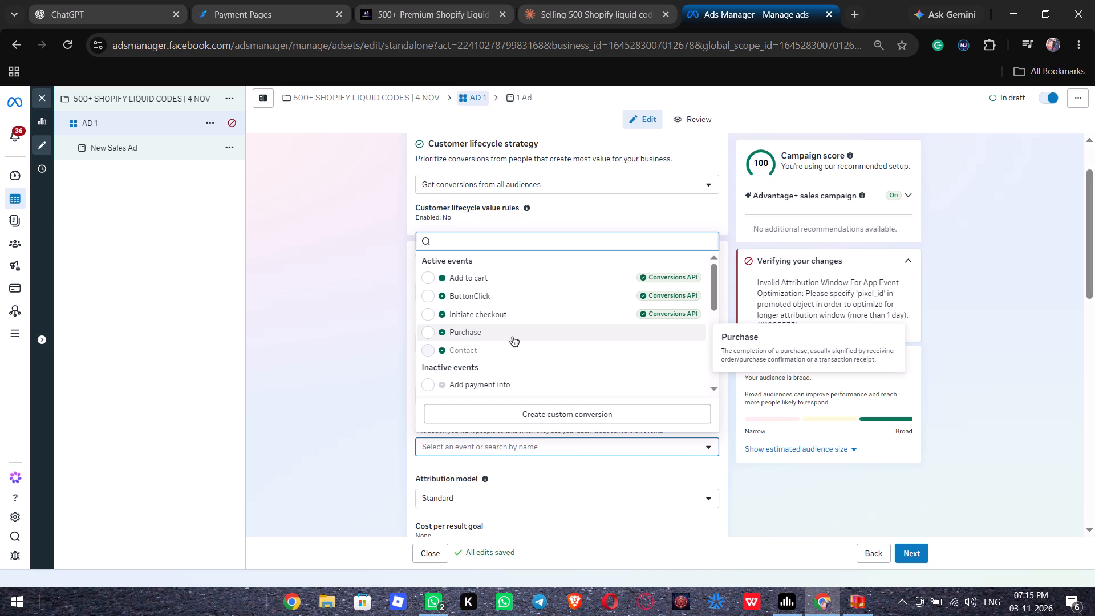
{"action": "left_click", "coordinate": [512, 337]}
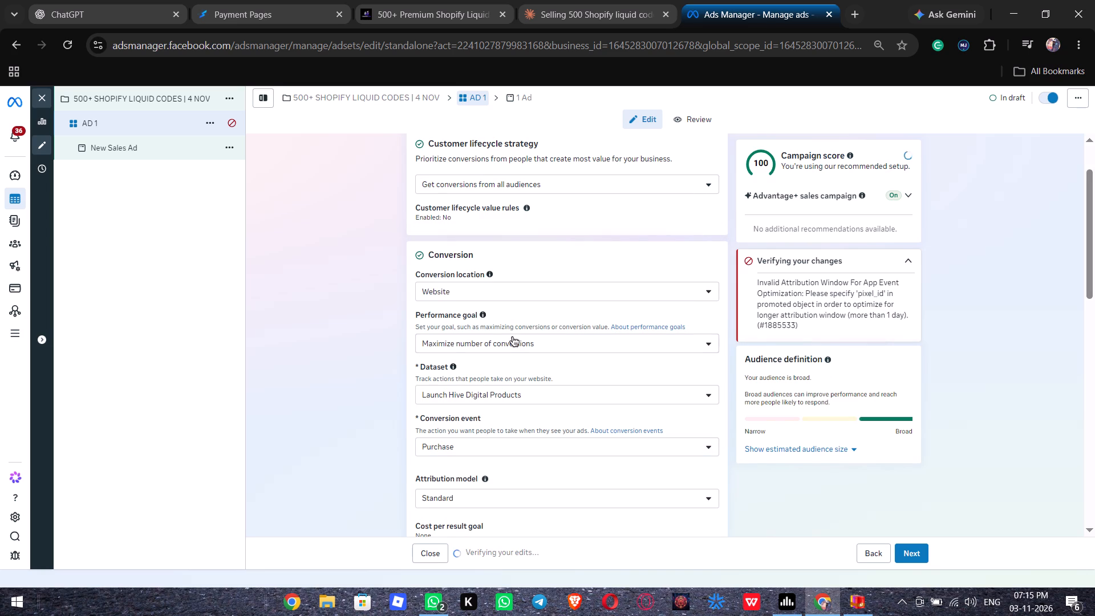
Schedule the AD 1 ad set to start on Nov 4, 2026 at 02:00 AM.
{"action": "scroll", "coordinate": [375, 359], "scroll_direction": "down", "scroll_amount": 3}
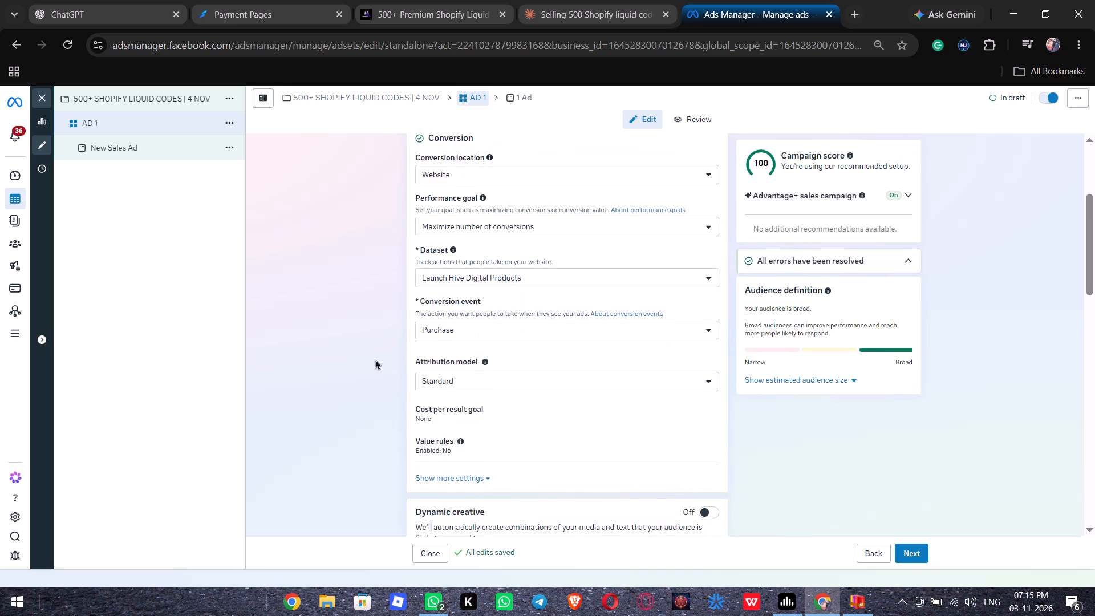
{"action": "scroll", "coordinate": [375, 359], "scroll_direction": "down", "scroll_amount": 2}
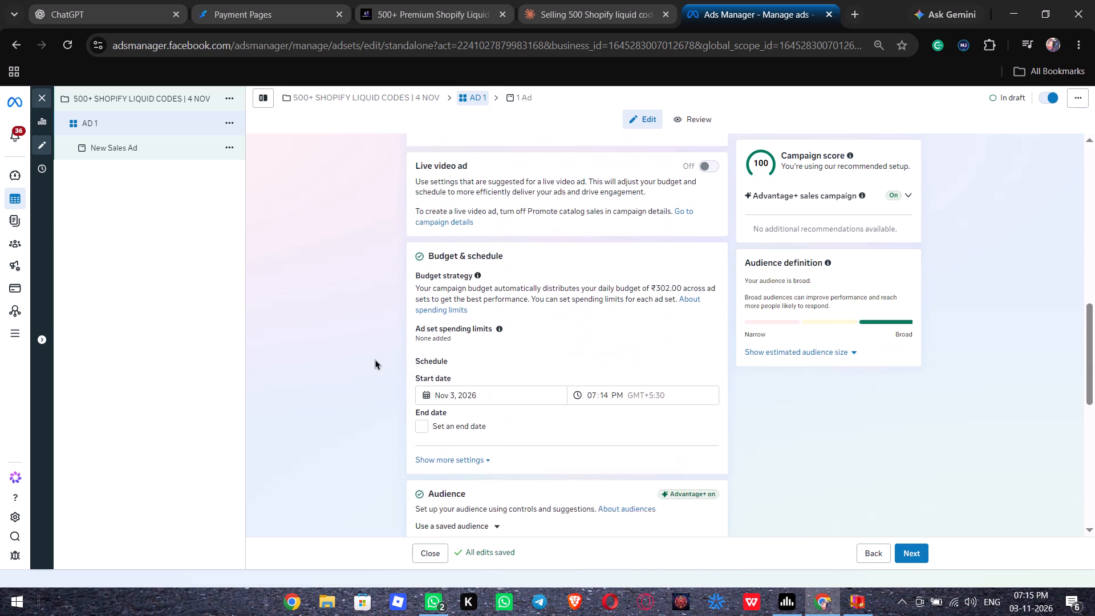
{"action": "left_click", "coordinate": [477, 378]}
{"action": "left_click", "coordinate": [486, 437]}
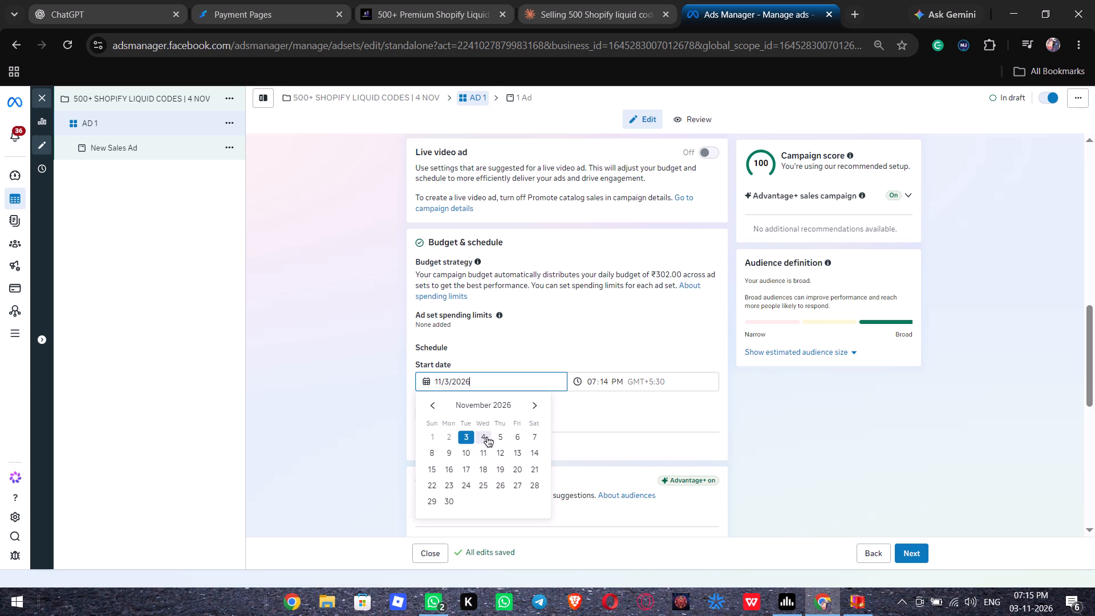
{"action": "left_click", "coordinate": [593, 383]}
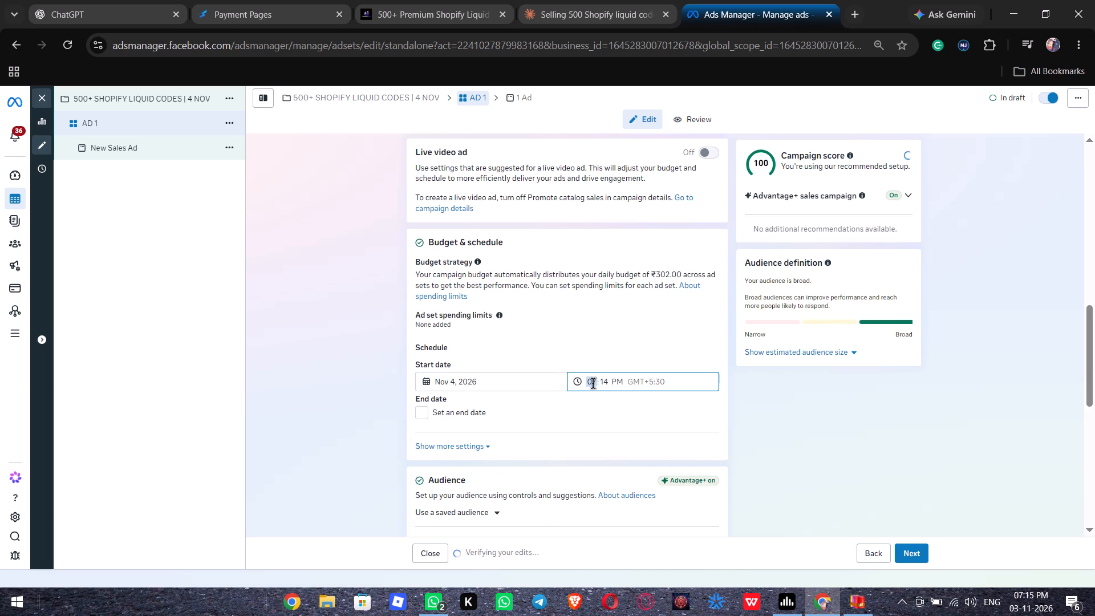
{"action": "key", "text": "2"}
{"action": "key", "text": "Right"}
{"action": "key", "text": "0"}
{"action": "key", "text": "Right"}
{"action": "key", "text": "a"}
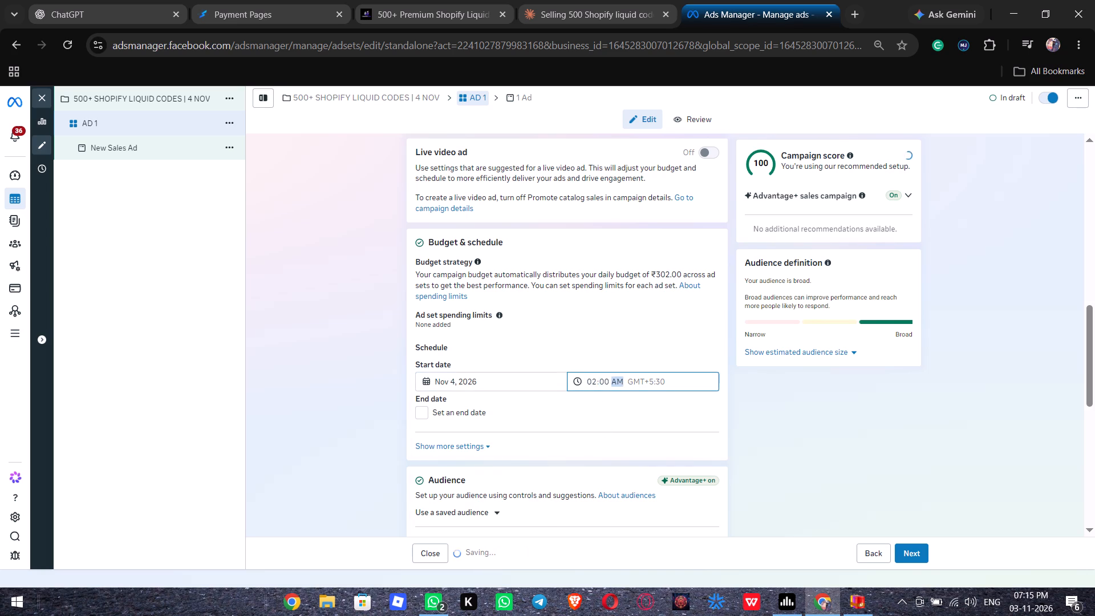
{"action": "left_click", "coordinate": [724, 422]}
Go past the audience controls of the AD 1 ad set and expand its additional placement settings.
{"action": "scroll", "coordinate": [724, 422], "scroll_direction": "down", "scroll_amount": 1}
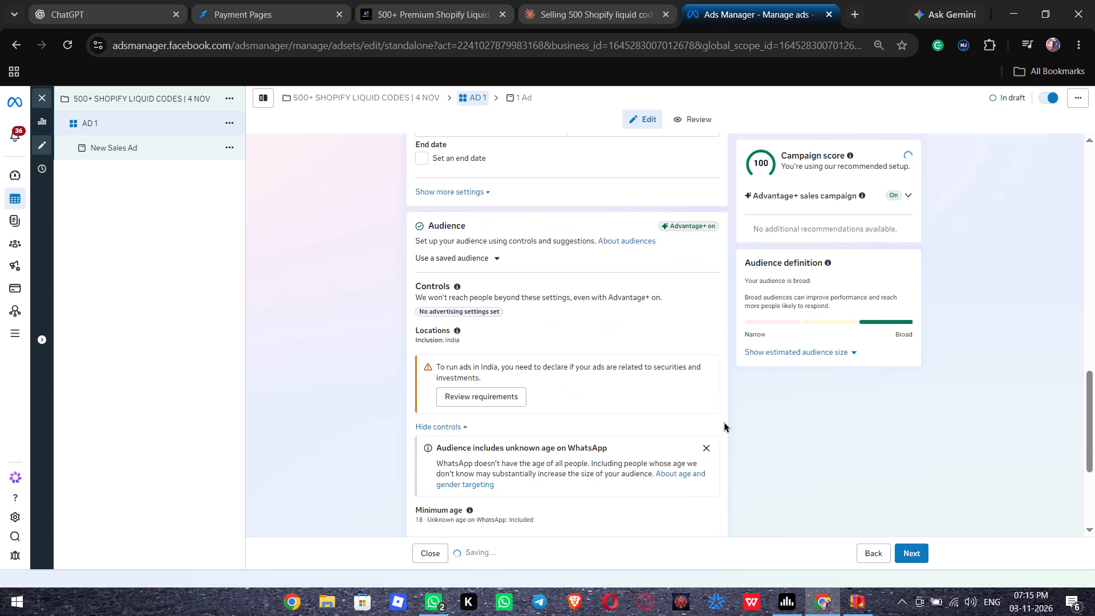
{"action": "scroll", "coordinate": [724, 422], "scroll_direction": "down", "scroll_amount": 1}
{"action": "scroll", "coordinate": [474, 419], "scroll_direction": "down", "scroll_amount": 1}
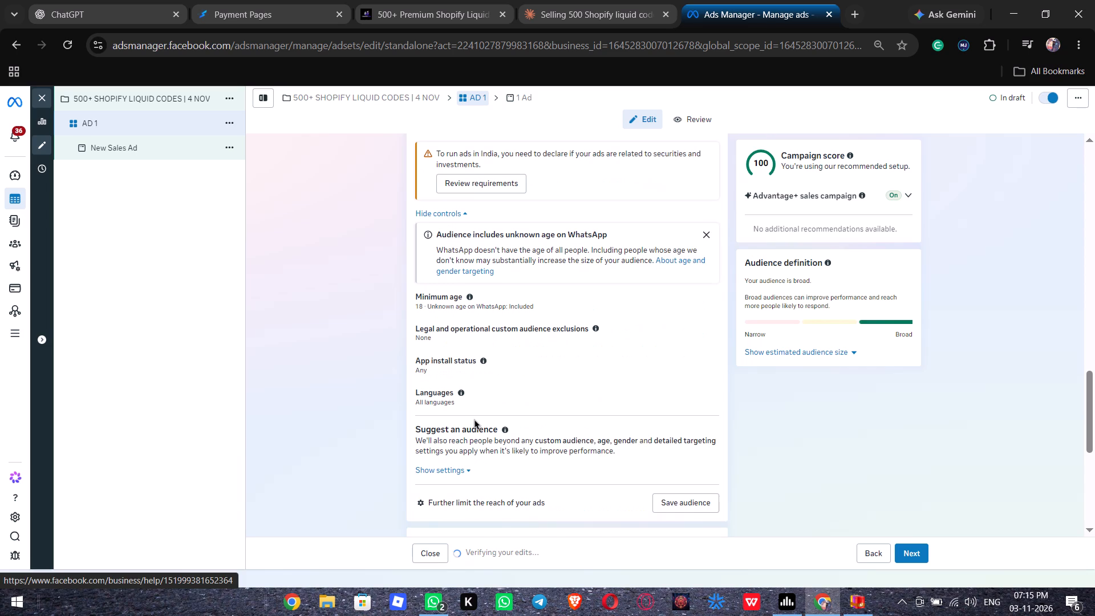
{"action": "scroll", "coordinate": [474, 419], "scroll_direction": "down", "scroll_amount": 1}
{"action": "left_click", "coordinate": [437, 455]}
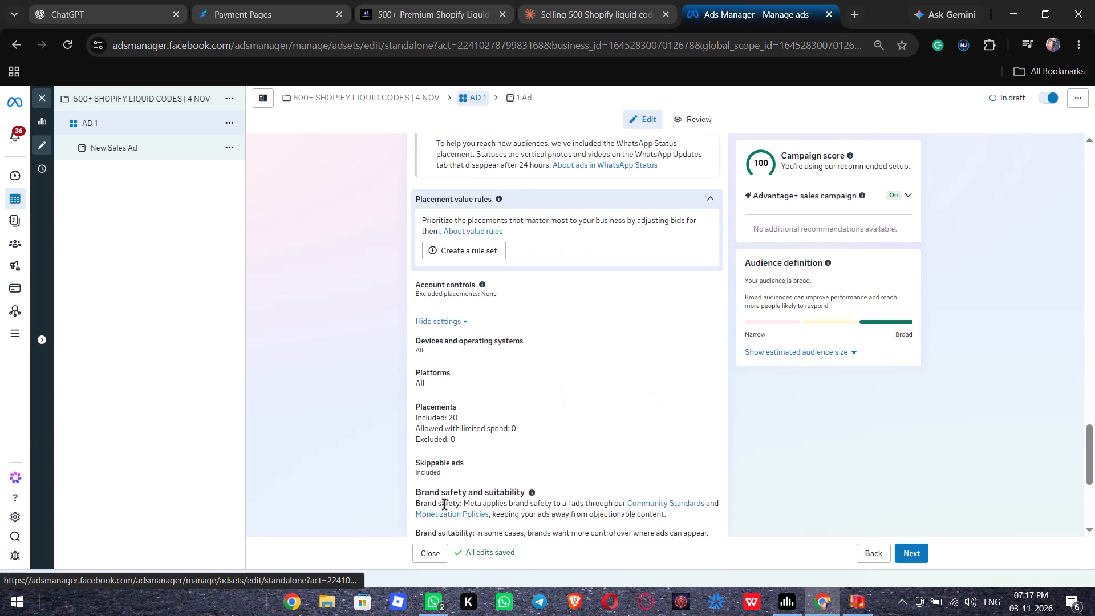
{"action": "left_click", "coordinate": [502, 399]}
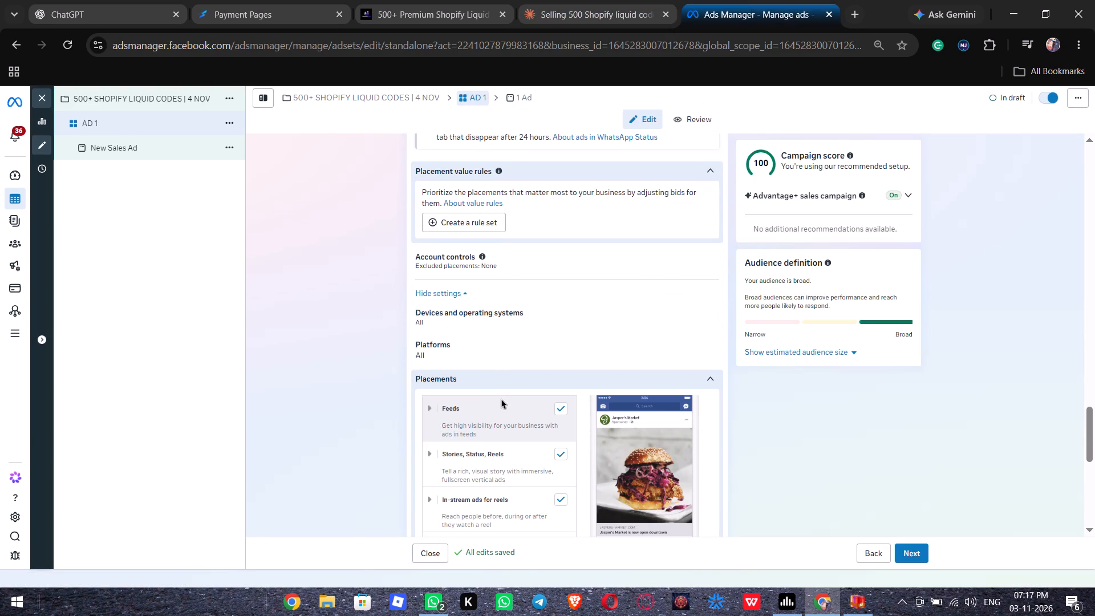
{"action": "scroll", "coordinate": [501, 399], "scroll_direction": "down", "scroll_amount": 1}
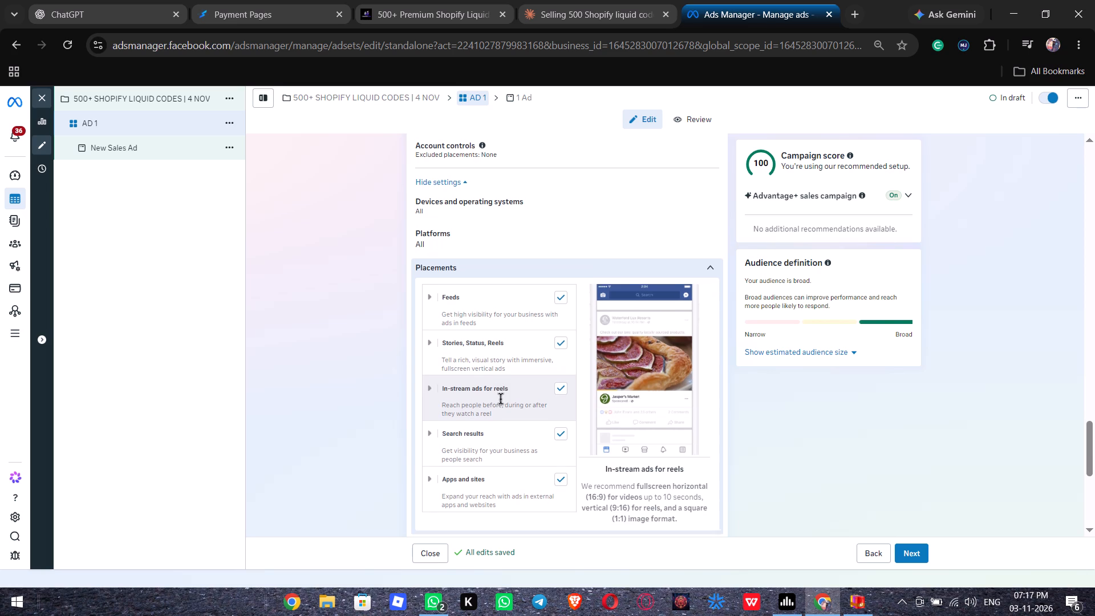
{"action": "left_click", "coordinate": [557, 382]}
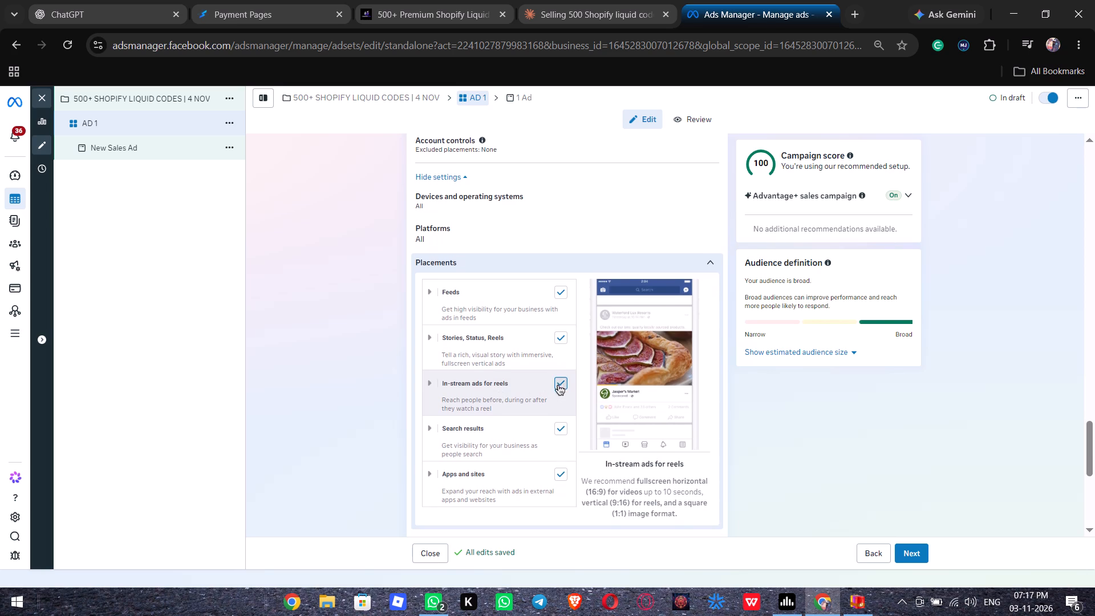
{"action": "left_click", "coordinate": [561, 429]}
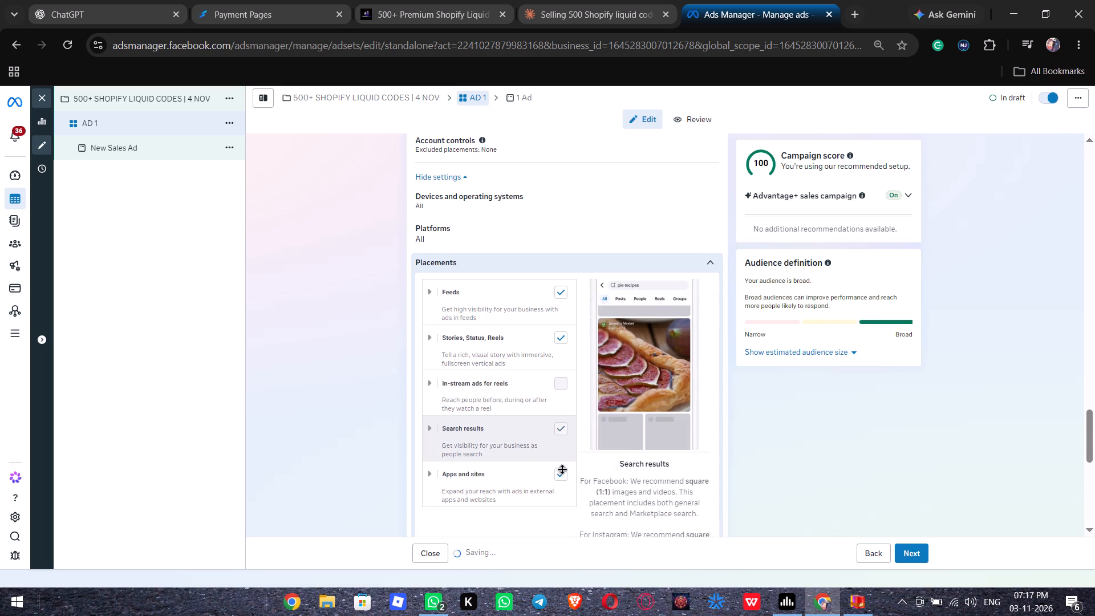
{"action": "left_click", "coordinate": [561, 479]}
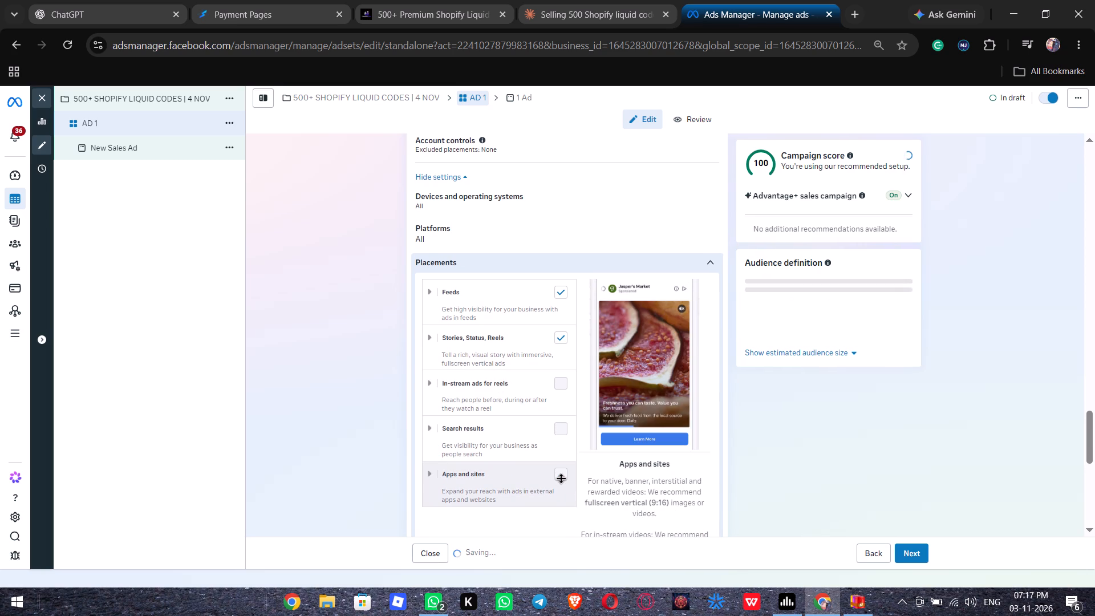
{"action": "left_click", "coordinate": [651, 265]}
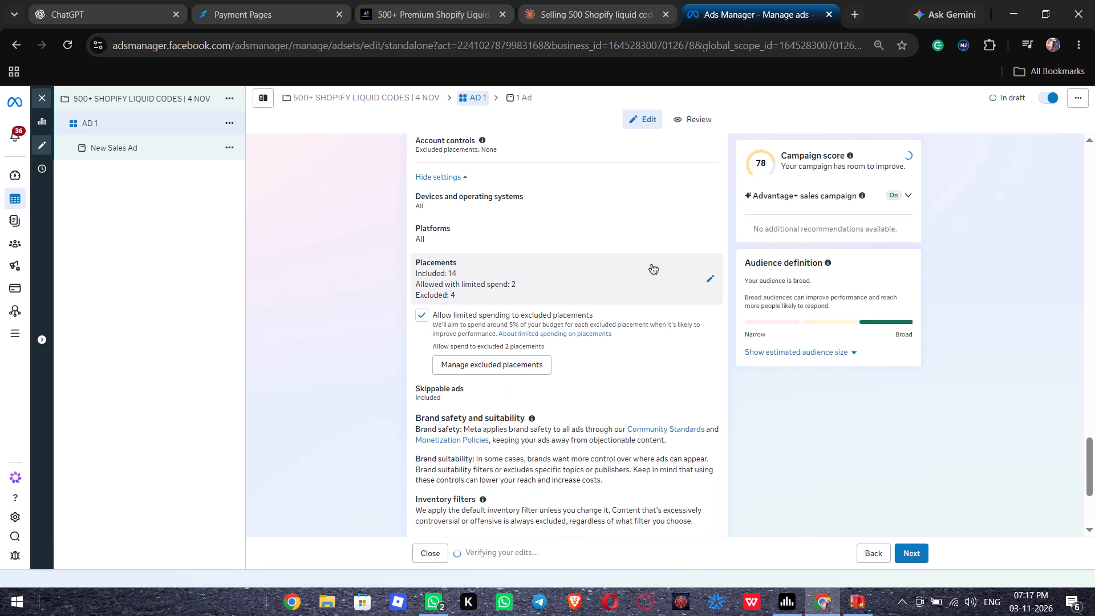
Disallow limited spending to excluded placements in AD 1's placement settings.
{"action": "left_click", "coordinate": [419, 314]}
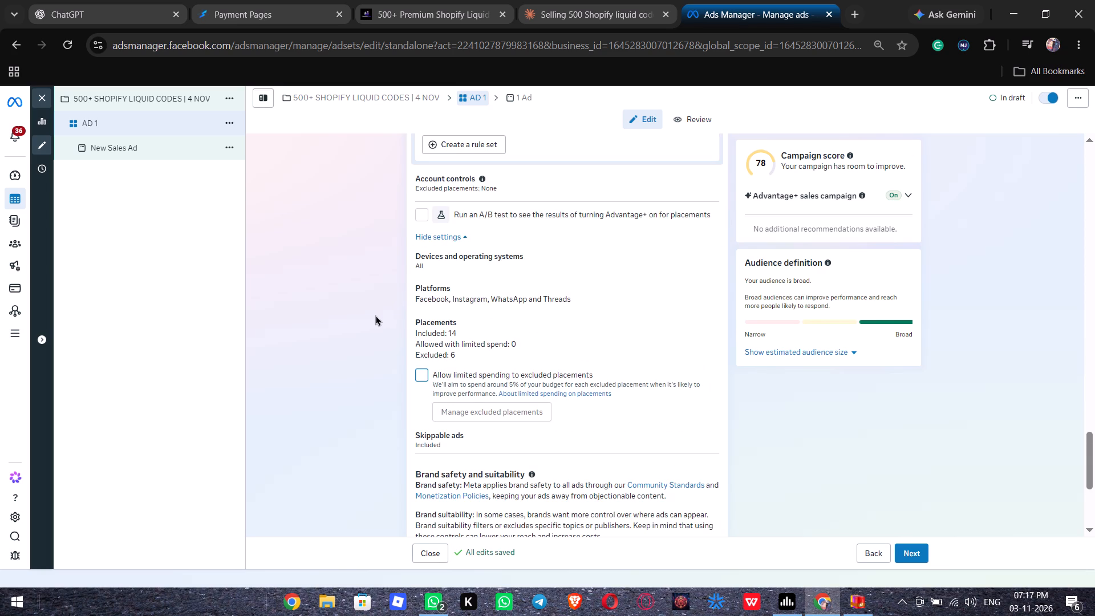
Review AD 1's ad set settings, covering brand safety, placements, audience, budget and schedule, and dynamic creative.
{"action": "scroll", "coordinate": [374, 315], "scroll_direction": "down", "scroll_amount": 3}
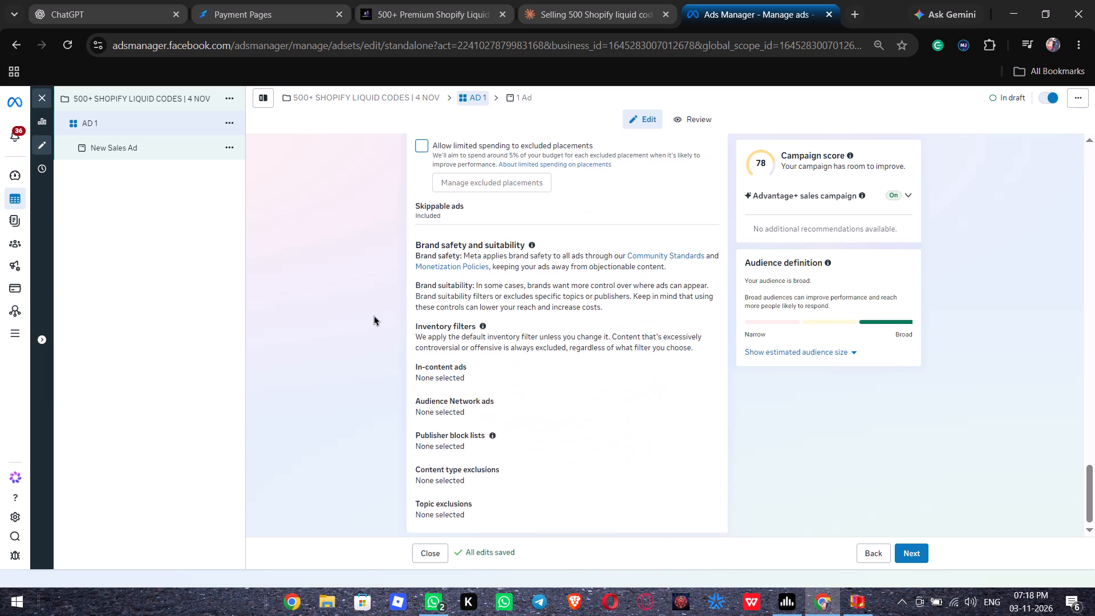
{"action": "scroll", "coordinate": [374, 315], "scroll_direction": "down", "scroll_amount": 1}
{"action": "scroll", "coordinate": [374, 315], "scroll_direction": "up", "scroll_amount": 2}
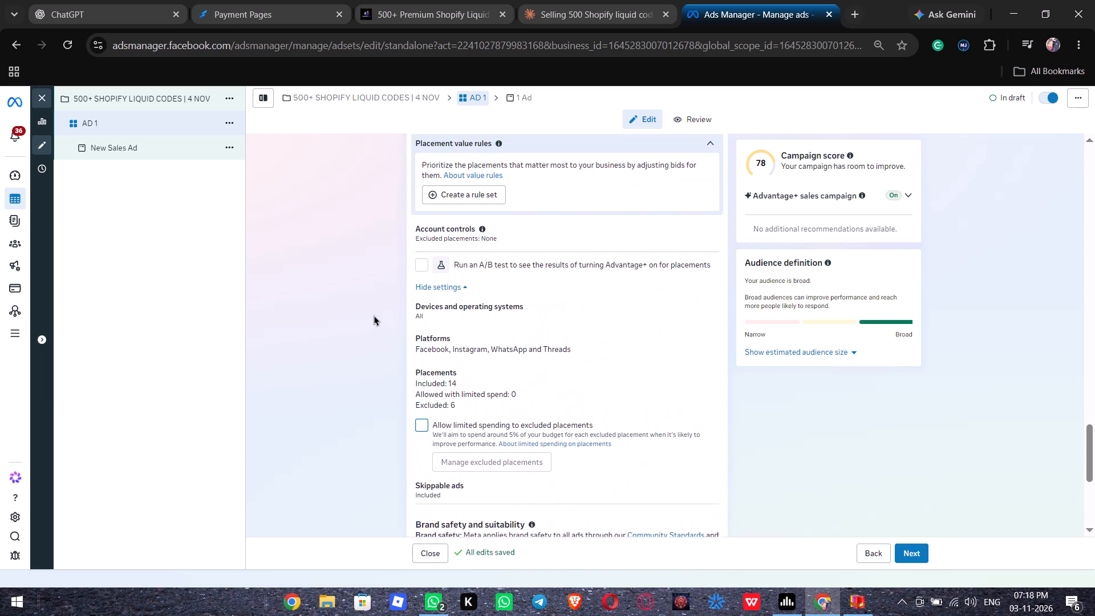
{"action": "scroll", "coordinate": [374, 315], "scroll_direction": "up", "scroll_amount": 3}
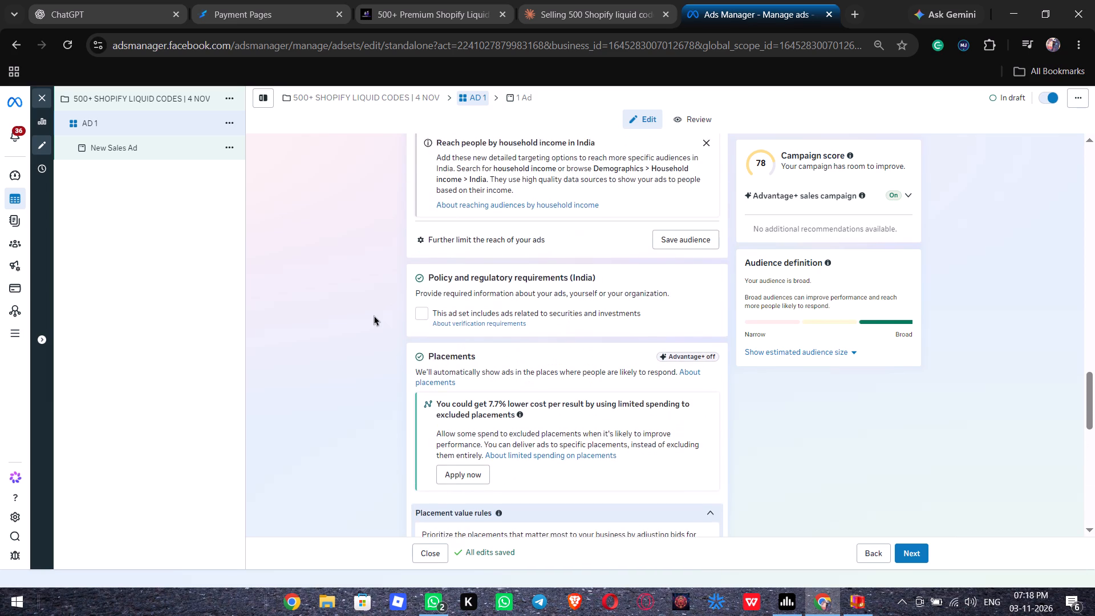
{"action": "scroll", "coordinate": [374, 315], "scroll_direction": "up", "scroll_amount": 3}
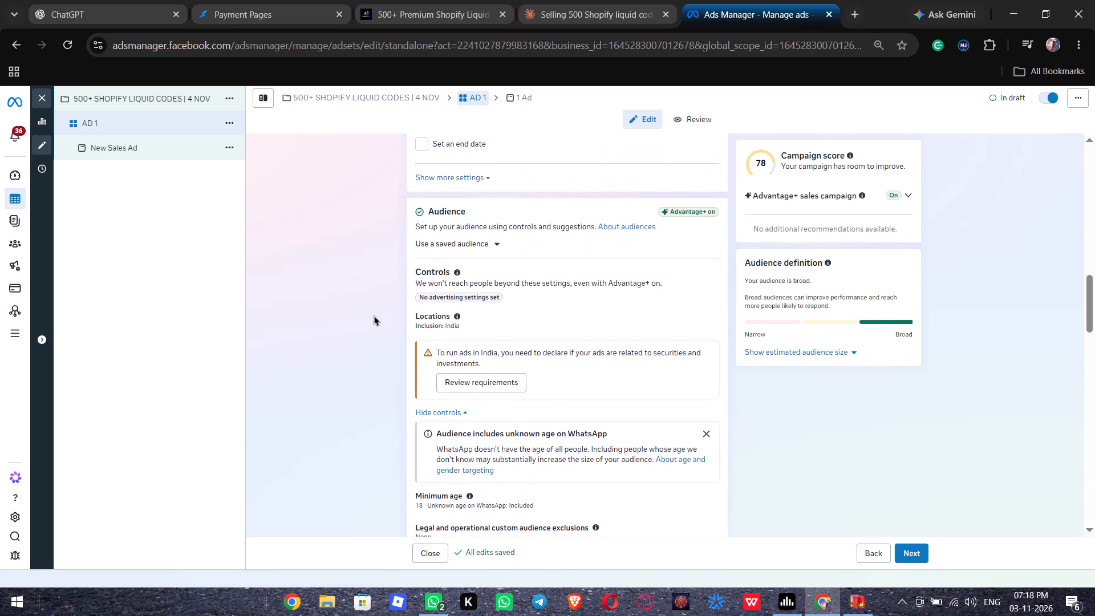
{"action": "scroll", "coordinate": [374, 315], "scroll_direction": "up", "scroll_amount": 4}
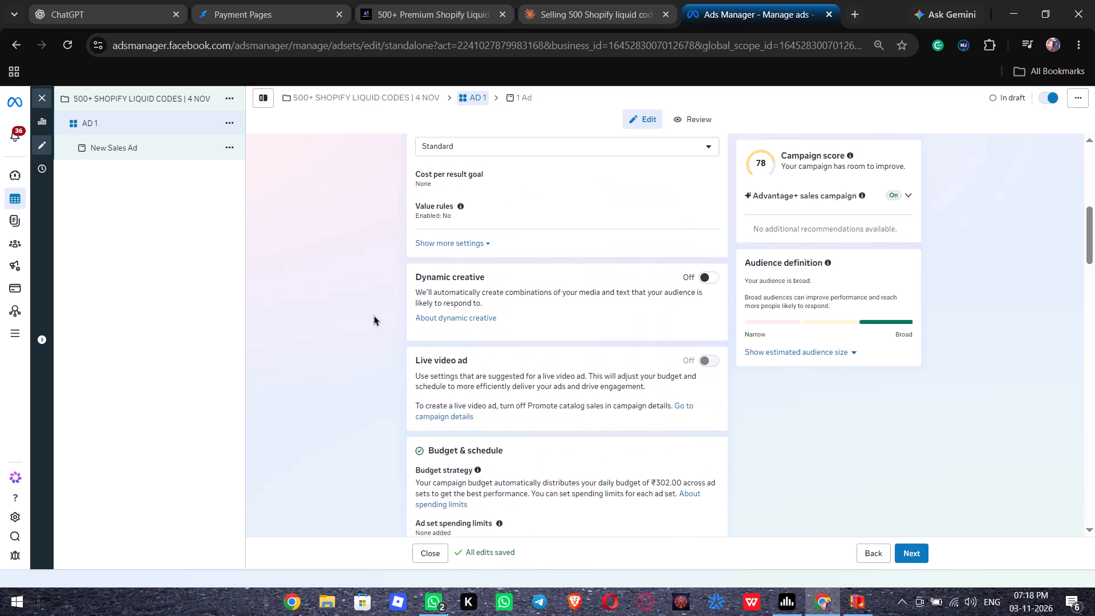
Open the New Sales Ad in the AD 1 ad set for editing.
{"action": "scroll", "coordinate": [374, 315], "scroll_direction": "up", "scroll_amount": 1}
{"action": "triple_click", "coordinate": [175, 154]}
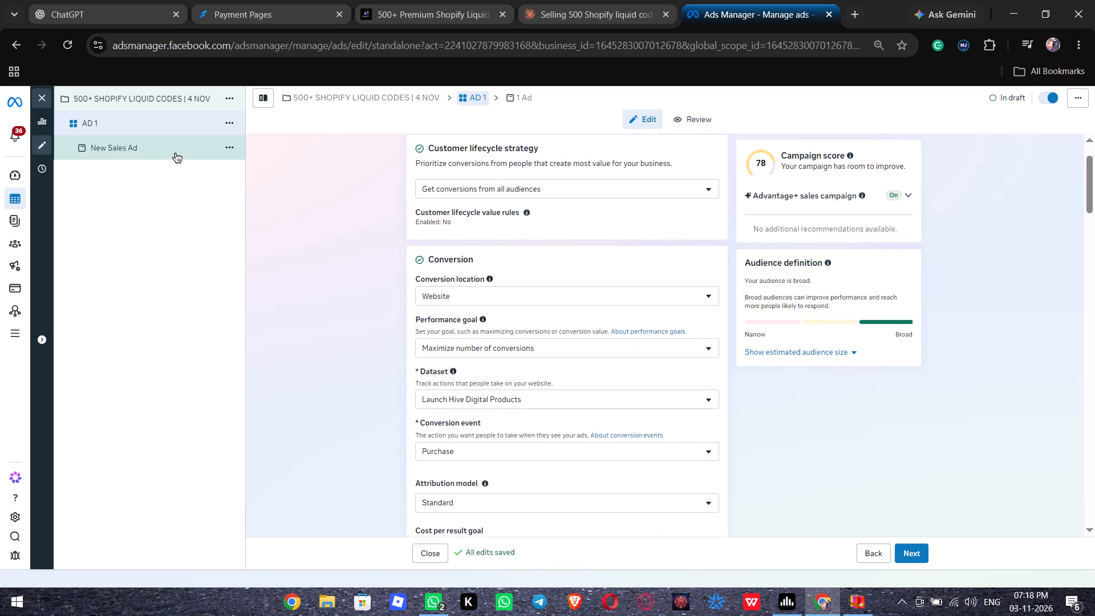
{"action": "left_click", "coordinate": [175, 153]}
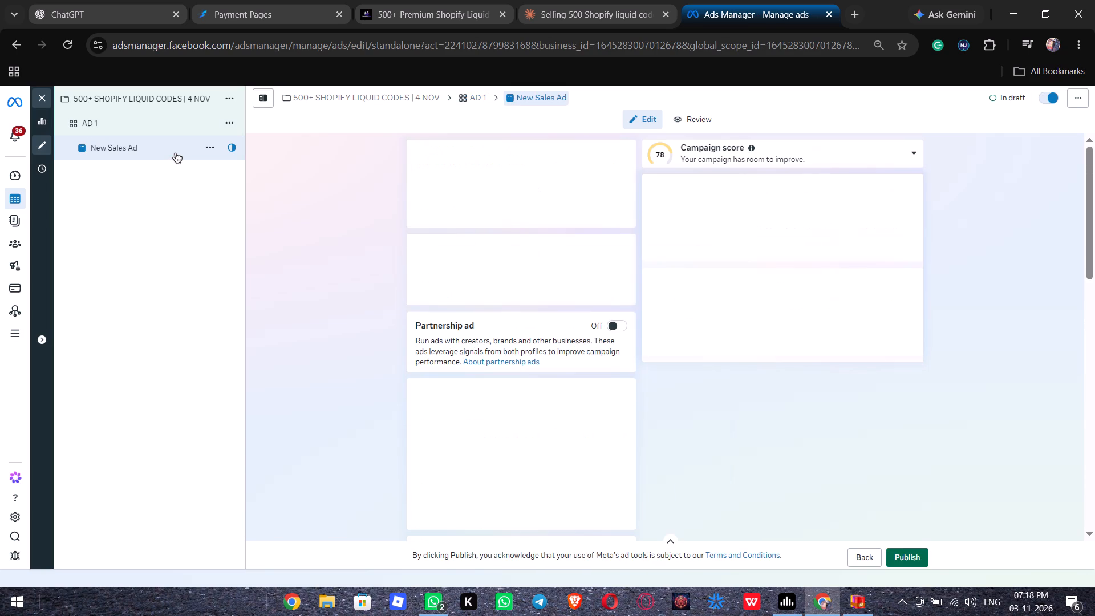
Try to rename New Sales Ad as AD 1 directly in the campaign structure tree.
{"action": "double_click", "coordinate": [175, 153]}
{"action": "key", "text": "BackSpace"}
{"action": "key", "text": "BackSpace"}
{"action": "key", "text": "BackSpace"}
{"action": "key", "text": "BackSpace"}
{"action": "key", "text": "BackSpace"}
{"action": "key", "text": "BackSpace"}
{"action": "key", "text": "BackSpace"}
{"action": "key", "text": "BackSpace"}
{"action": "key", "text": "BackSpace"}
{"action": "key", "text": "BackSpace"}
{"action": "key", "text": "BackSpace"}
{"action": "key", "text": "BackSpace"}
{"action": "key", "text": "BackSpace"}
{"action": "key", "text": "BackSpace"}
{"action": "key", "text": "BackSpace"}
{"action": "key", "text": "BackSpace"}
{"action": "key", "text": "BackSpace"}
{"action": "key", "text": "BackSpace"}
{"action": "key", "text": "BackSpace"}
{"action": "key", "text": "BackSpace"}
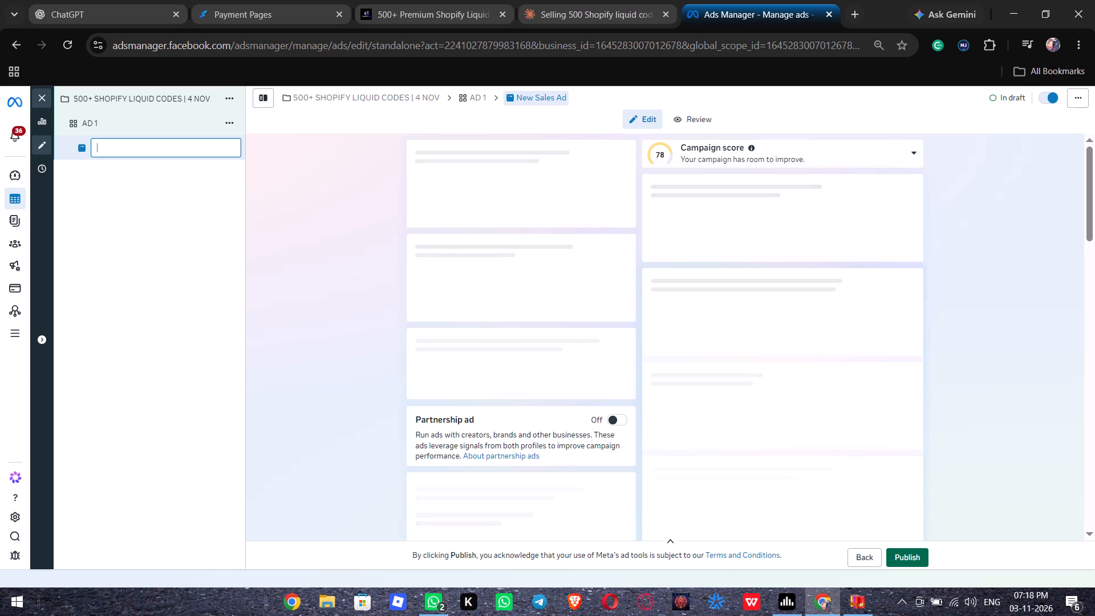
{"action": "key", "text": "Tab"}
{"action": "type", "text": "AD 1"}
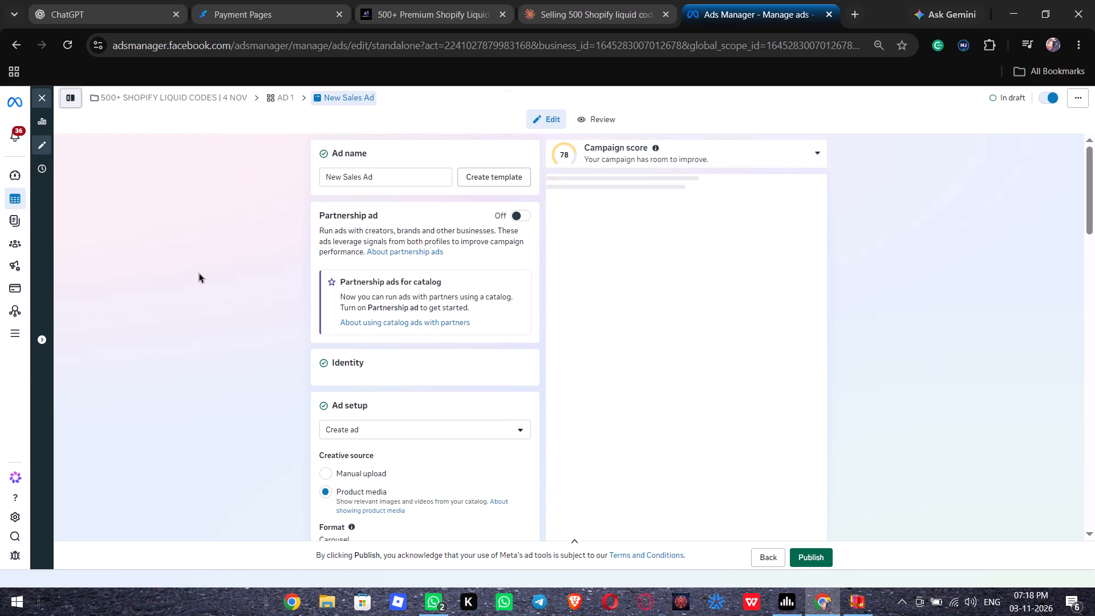
Clear the existing name of the New Sales Ad in its ad name setting.
{"action": "left_click", "coordinate": [399, 177]}
{"action": "triple_click", "coordinate": [399, 177]}
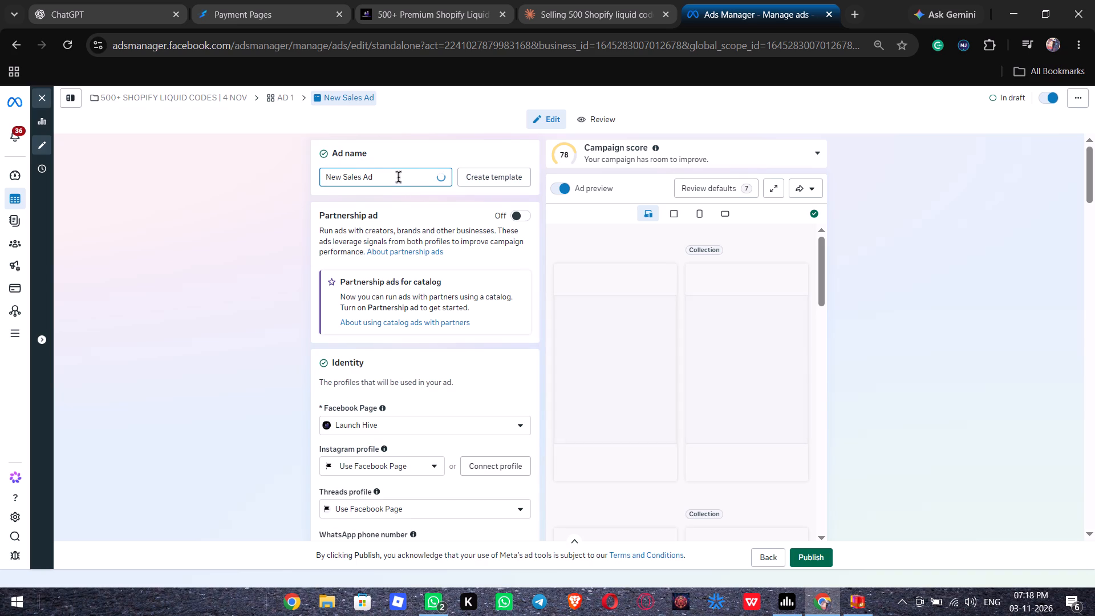
{"action": "key", "text": "BackSpace"}
{"action": "key", "text": "BackSpace"}
{"action": "key", "text": "BackSpace"}
{"action": "key", "text": "BackSpace"}
{"action": "key", "text": "BackSpace"}
{"action": "key", "text": "BackSpace"}
{"action": "key", "text": "BackSpace"}
{"action": "key", "text": "BackSpace"}
{"action": "key", "text": "BackSpace"}
{"action": "key", "text": "BackSpace"}
{"action": "key", "text": "BackSpace"}
{"action": "key", "text": "BackSpace"}
{"action": "key", "text": "BackSpace"}
{"action": "key", "text": "BackSpace"}
{"action": "key", "text": "BackSpace"}
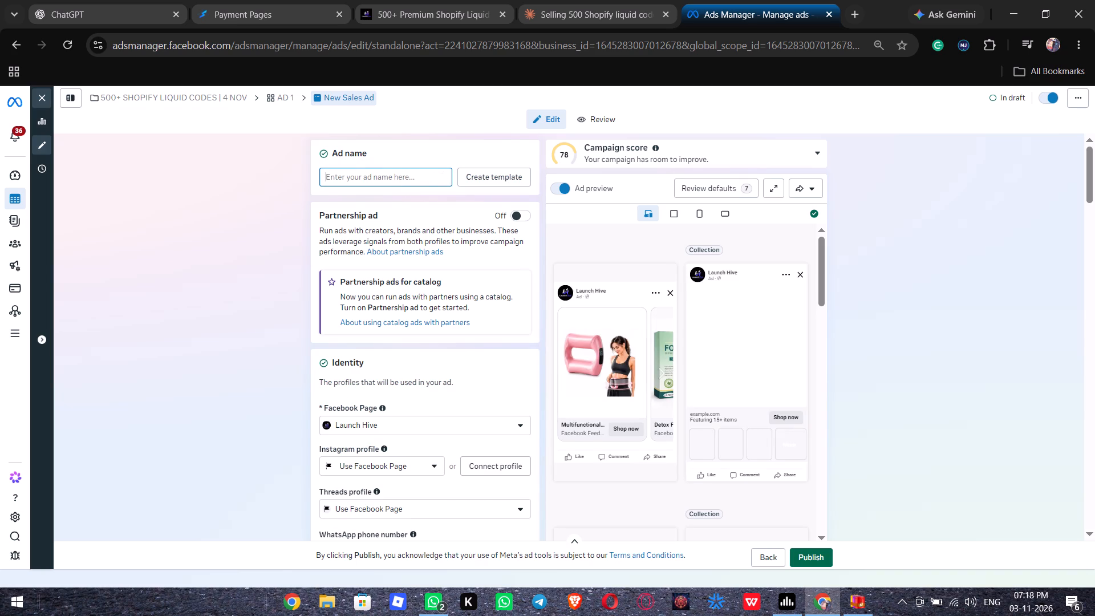
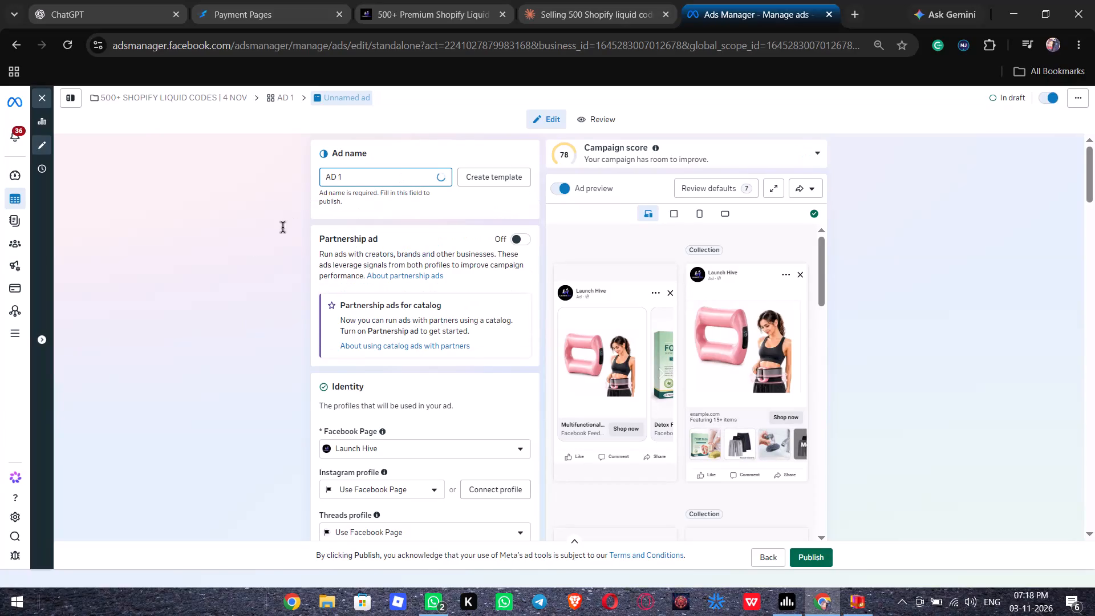
Apply the ad name AD 1 and turn off multi-advertiser ads in the ad setup.
{"action": "left_click", "coordinate": [253, 250]}
{"action": "scroll", "coordinate": [253, 250], "scroll_direction": "down", "scroll_amount": 1}
{"action": "scroll", "coordinate": [253, 250], "scroll_direction": "up", "scroll_amount": 1}
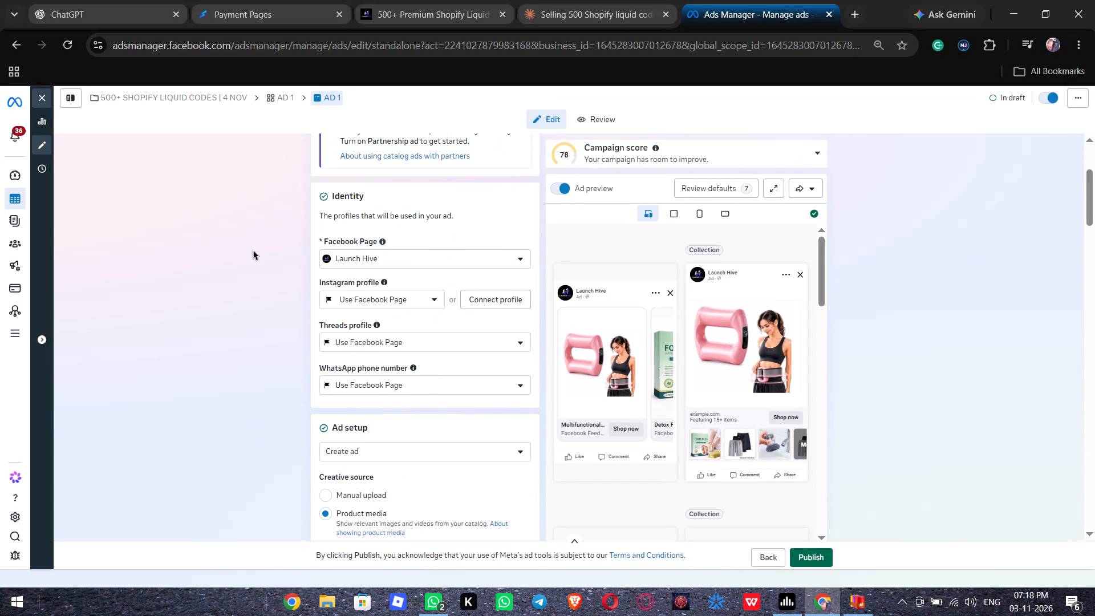
{"action": "left_click", "coordinate": [411, 303]}
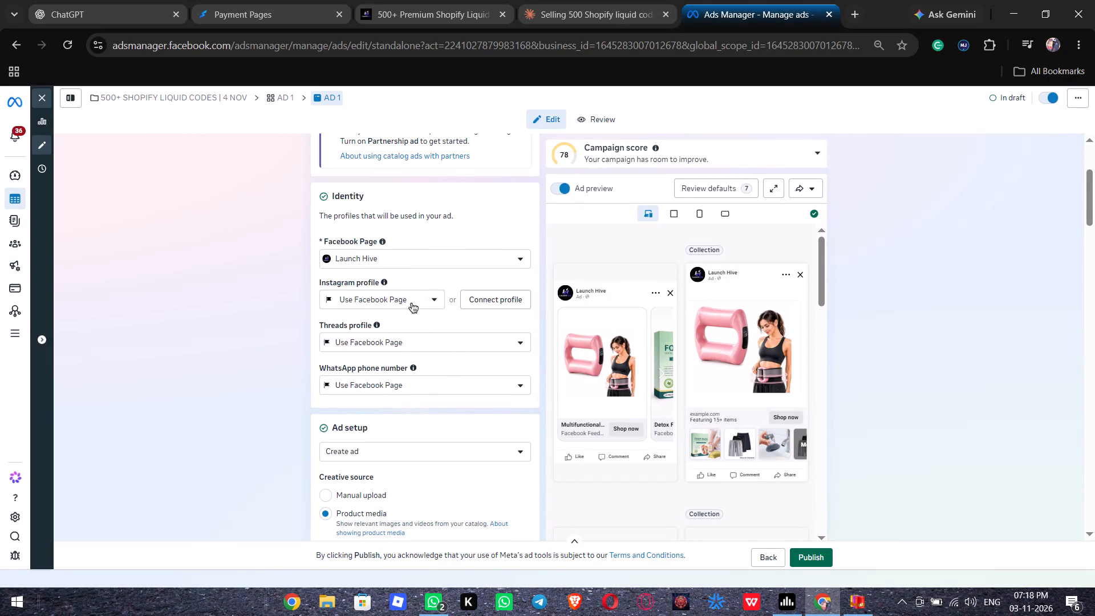
{"action": "left_click", "coordinate": [411, 305]}
{"action": "scroll", "coordinate": [411, 305], "scroll_direction": "down", "scroll_amount": 1}
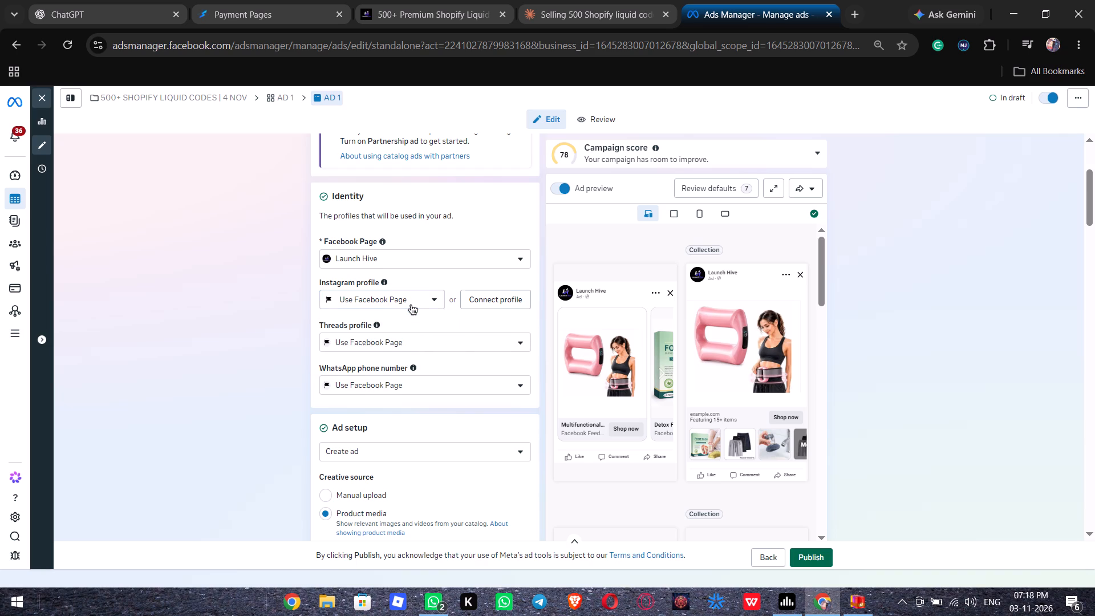
{"action": "scroll", "coordinate": [411, 305], "scroll_direction": "down", "scroll_amount": 1}
{"action": "left_click", "coordinate": [322, 335]}
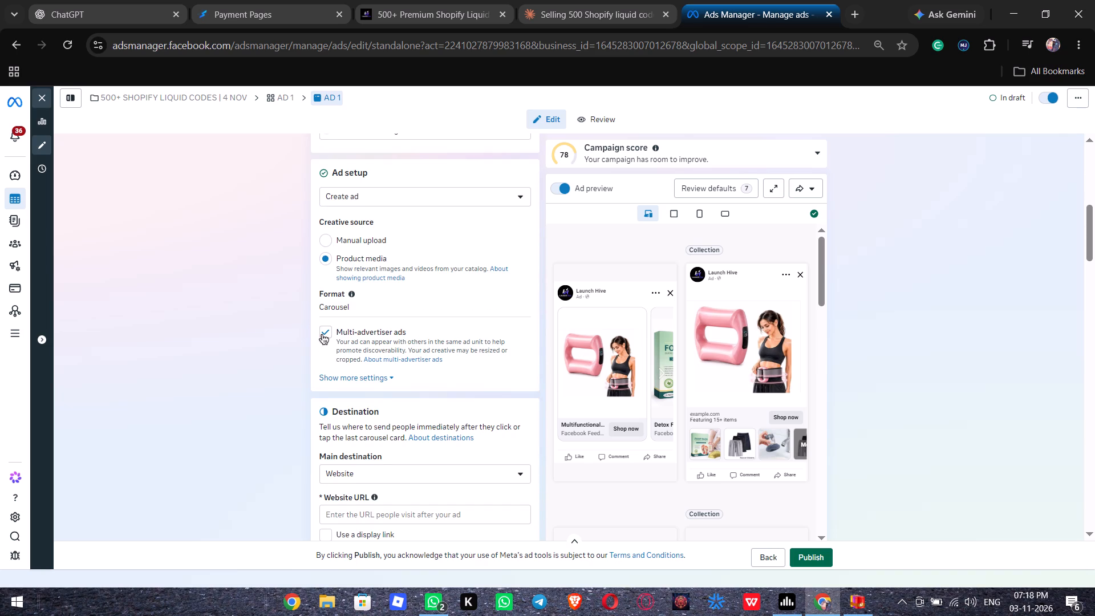
{"action": "left_click", "coordinate": [468, 1]}
{"action": "left_click", "coordinate": [724, 0]}
{"action": "left_click", "coordinate": [366, 521]}
{"action": "left_click", "coordinate": [360, 511], "text": "ctrl"}
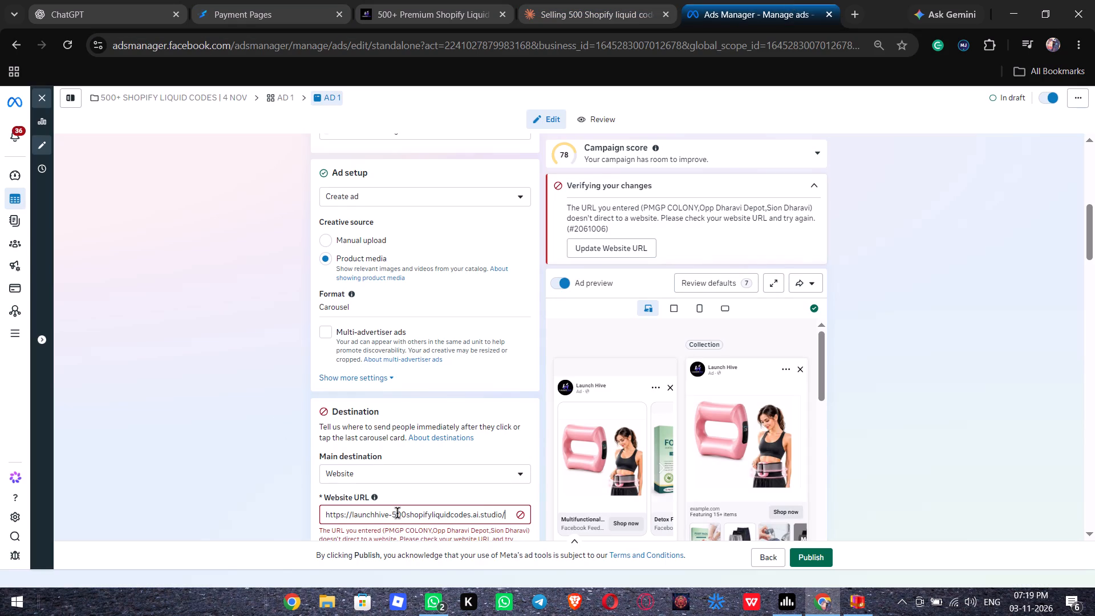
{"action": "left_click_drag", "start_coordinate": [200, 466], "coordinate": [212, 453]}
{"action": "scroll", "coordinate": [212, 453], "scroll_direction": "down", "scroll_amount": 1}
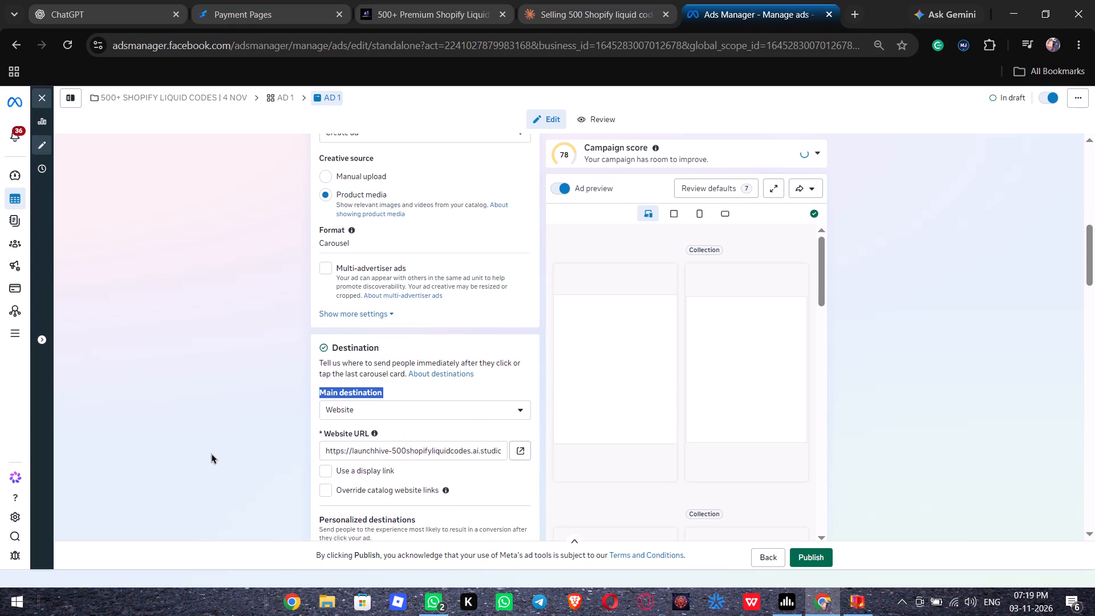
Preview AD 1's website URL to check the landing page, and return to the ad editor.
{"action": "scroll", "coordinate": [212, 453], "scroll_direction": "down", "scroll_amount": 1}
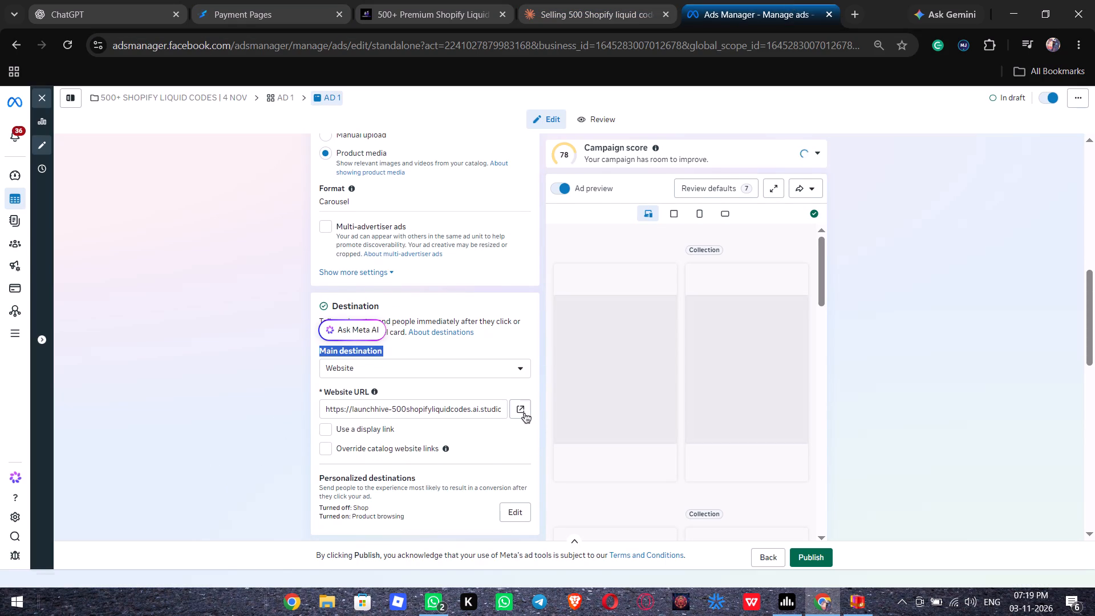
{"action": "left_click", "coordinate": [524, 413]}
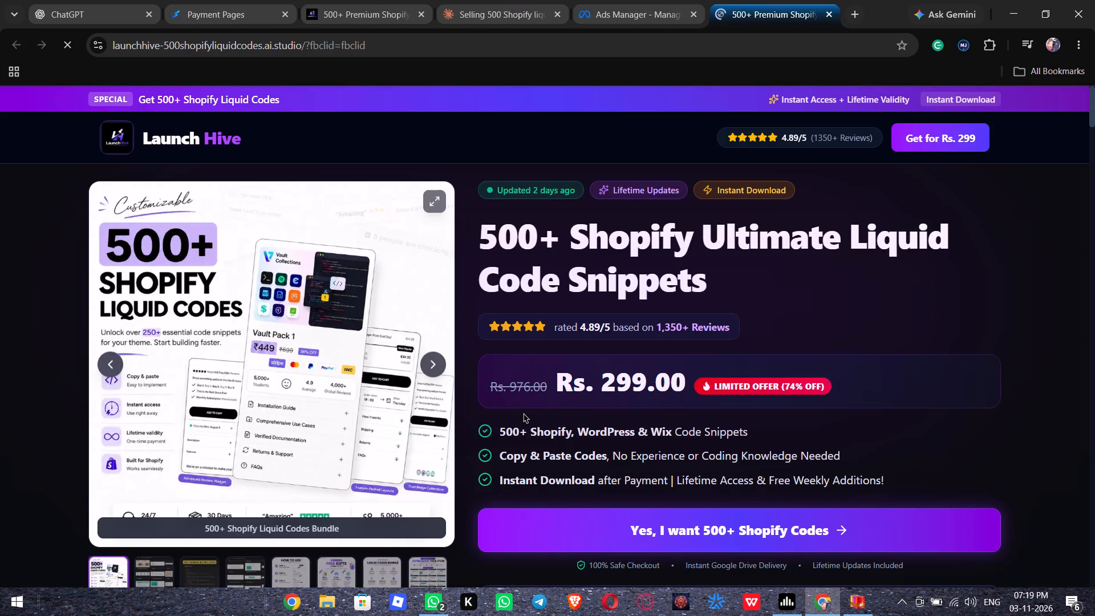
{"action": "left_click", "coordinate": [828, 14]}
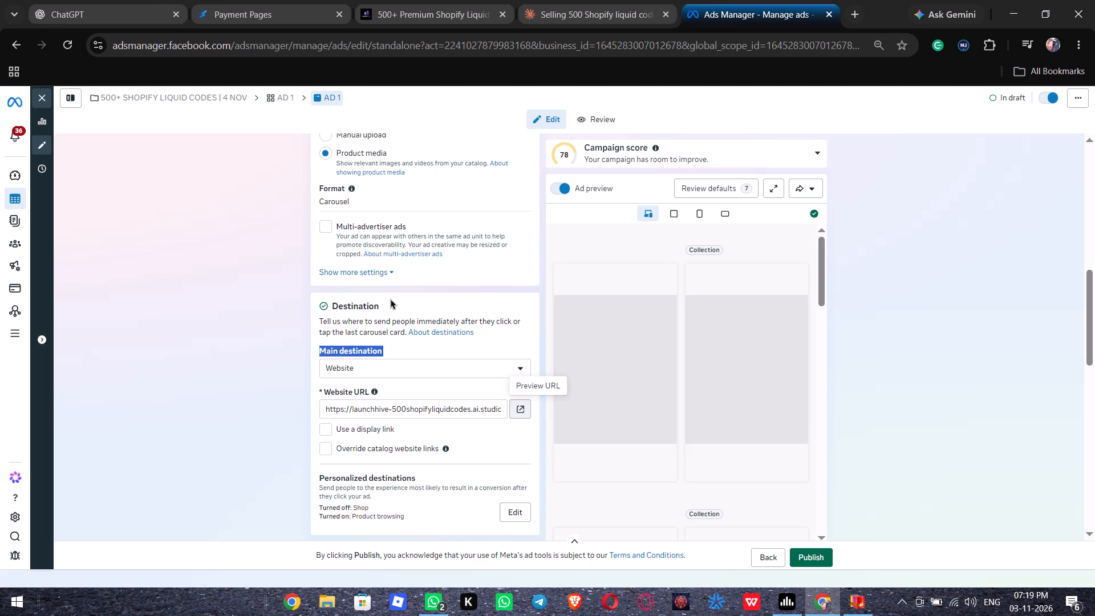
Turn off Product browsing in AD 1's personalized destinations.
{"action": "scroll", "coordinate": [391, 299], "scroll_direction": "up", "scroll_amount": 2}
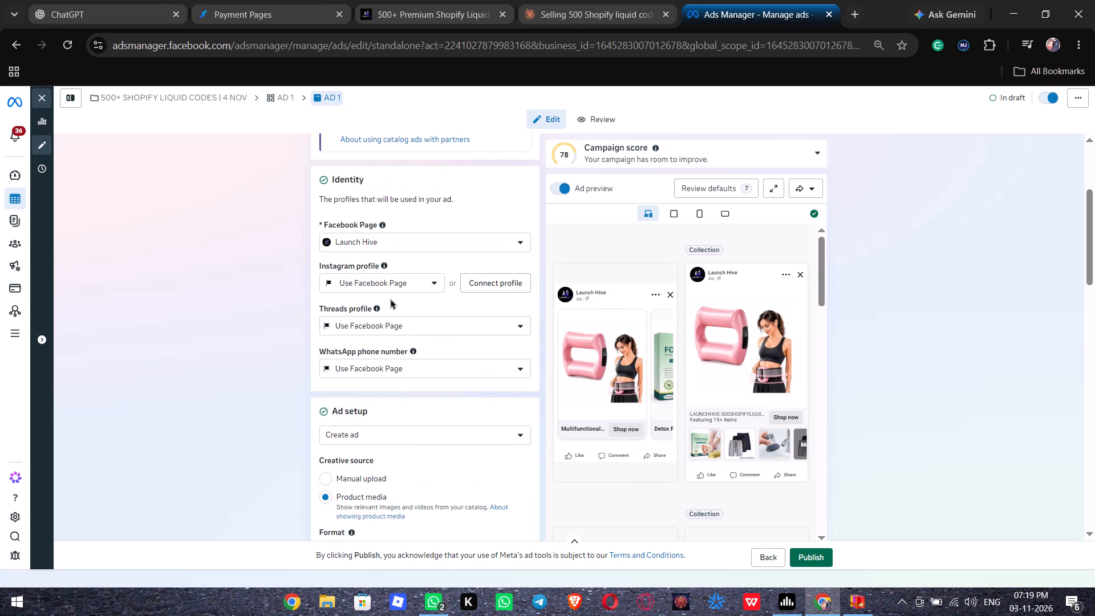
{"action": "scroll", "coordinate": [391, 299], "scroll_direction": "down", "scroll_amount": 2}
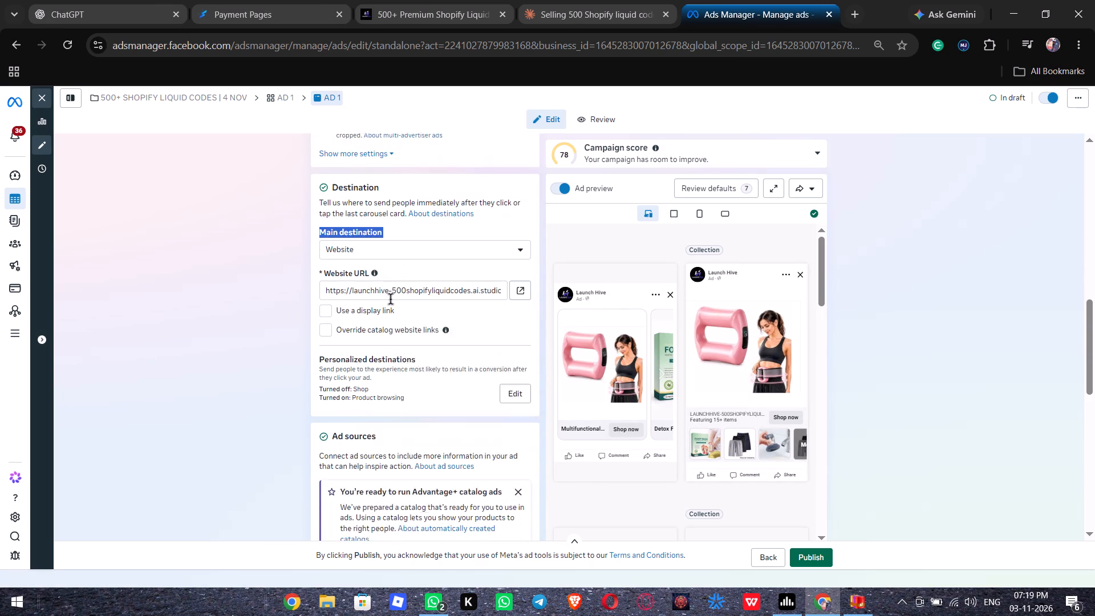
{"action": "scroll", "coordinate": [391, 299], "scroll_direction": "down", "scroll_amount": 1}
{"action": "left_click", "coordinate": [255, 295]}
{"action": "scroll", "coordinate": [255, 294], "scroll_direction": "down", "scroll_amount": 1}
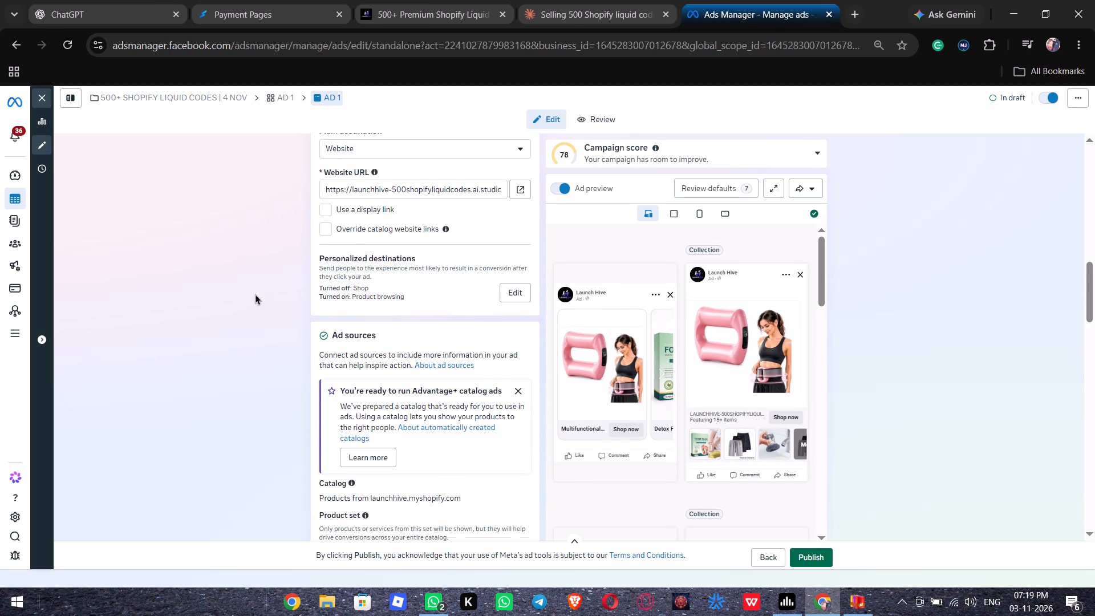
{"action": "scroll", "coordinate": [255, 294], "scroll_direction": "down", "scroll_amount": 1}
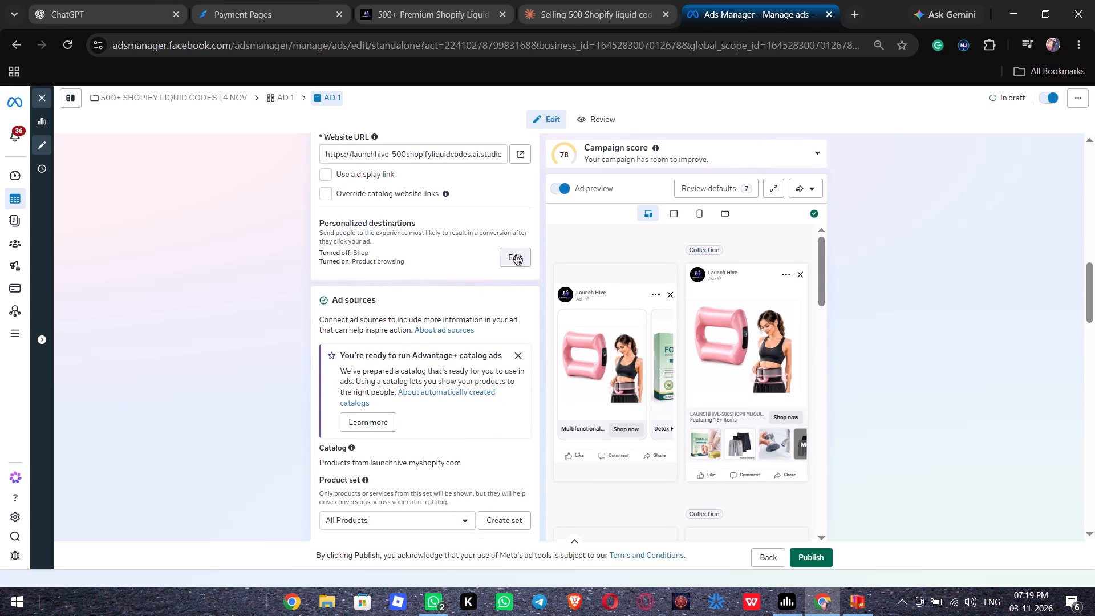
{"action": "left_click", "coordinate": [516, 255]}
{"action": "left_click", "coordinate": [360, 169]}
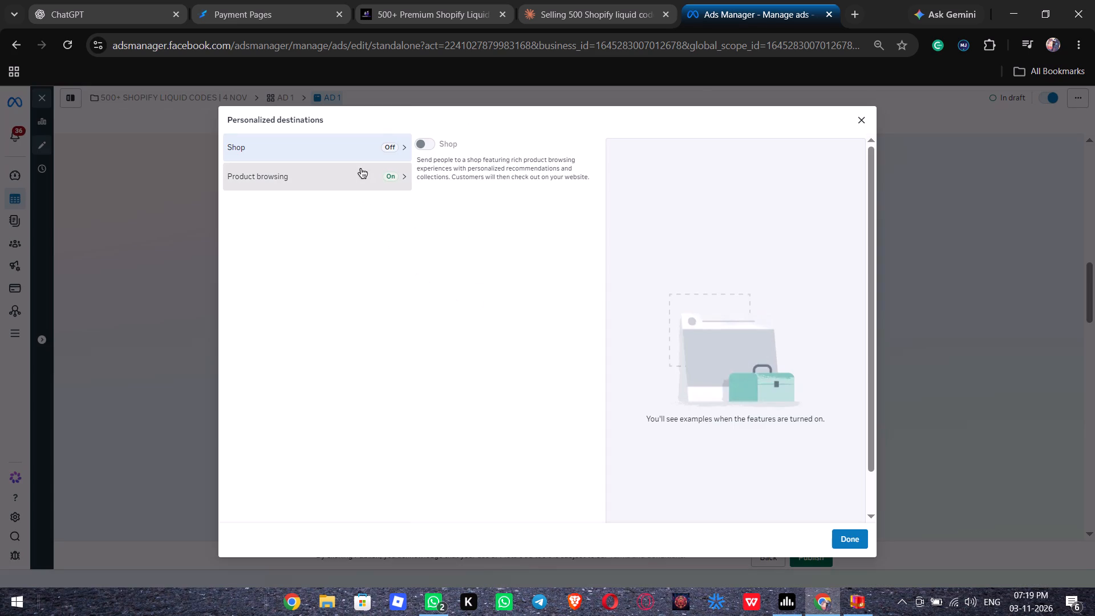
{"action": "left_click", "coordinate": [416, 147]}
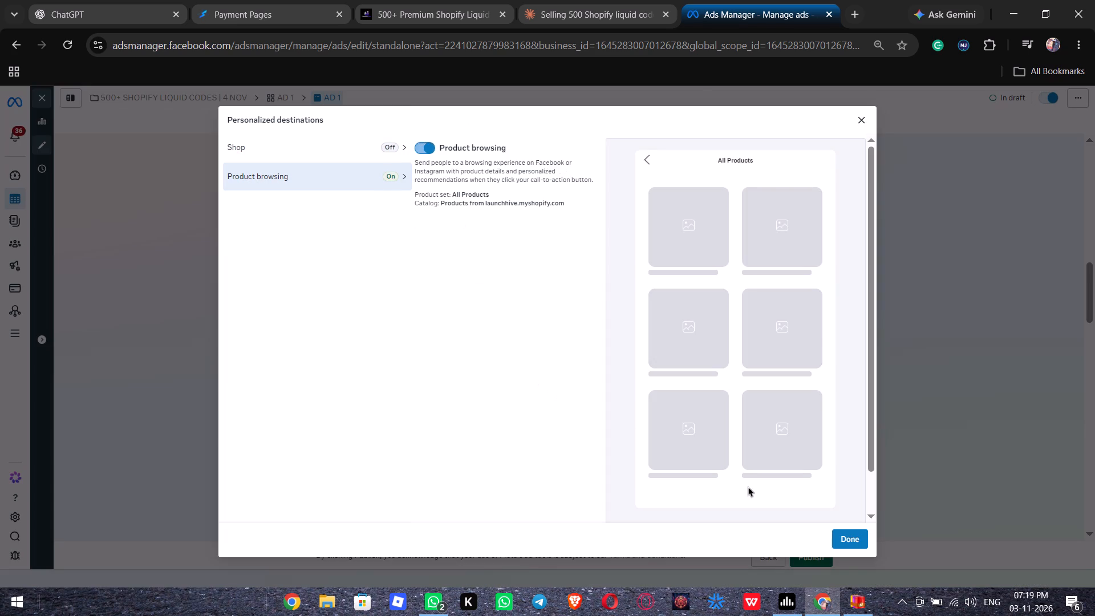
{"action": "left_click", "coordinate": [845, 541]}
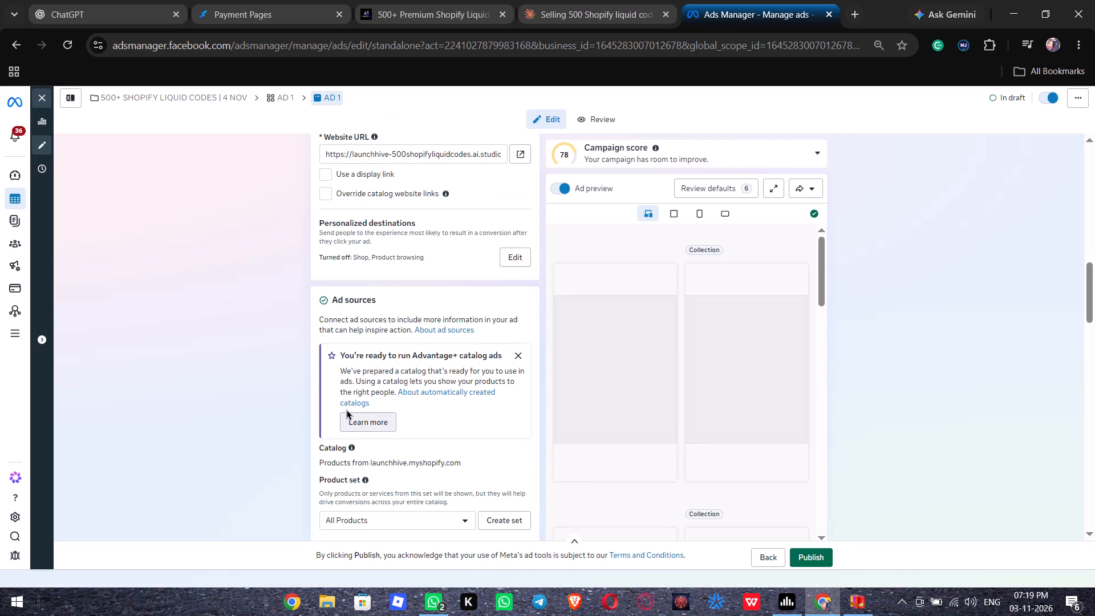
Dismiss the Advantage+ catalog ads notice in AD 1's ad sources.
{"action": "scroll", "coordinate": [347, 410], "scroll_direction": "down", "scroll_amount": 1}
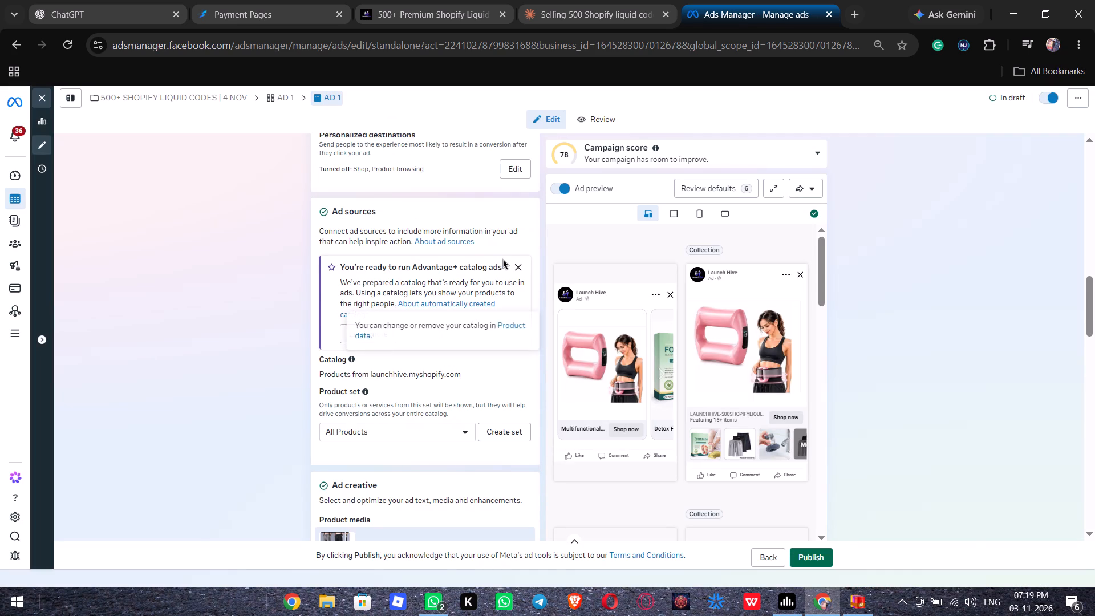
{"action": "left_click", "coordinate": [517, 269]}
{"action": "left_click", "coordinate": [480, 278]}
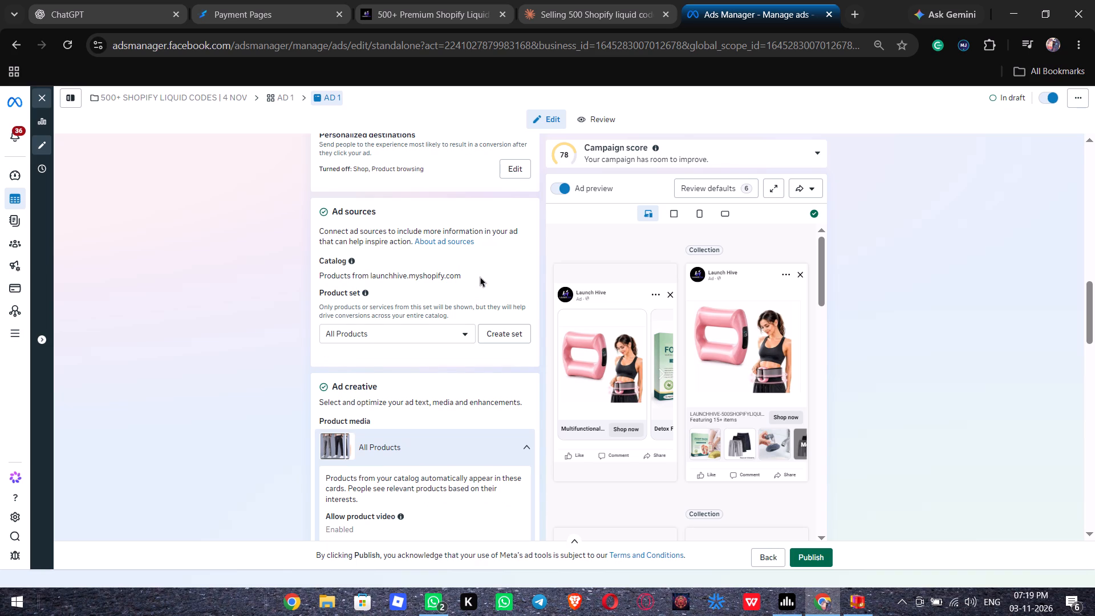
Examine AD 1's product set choices, additional ad setup settings, destination, product media and remaining ad creative options.
{"action": "left_click", "coordinate": [424, 337]}
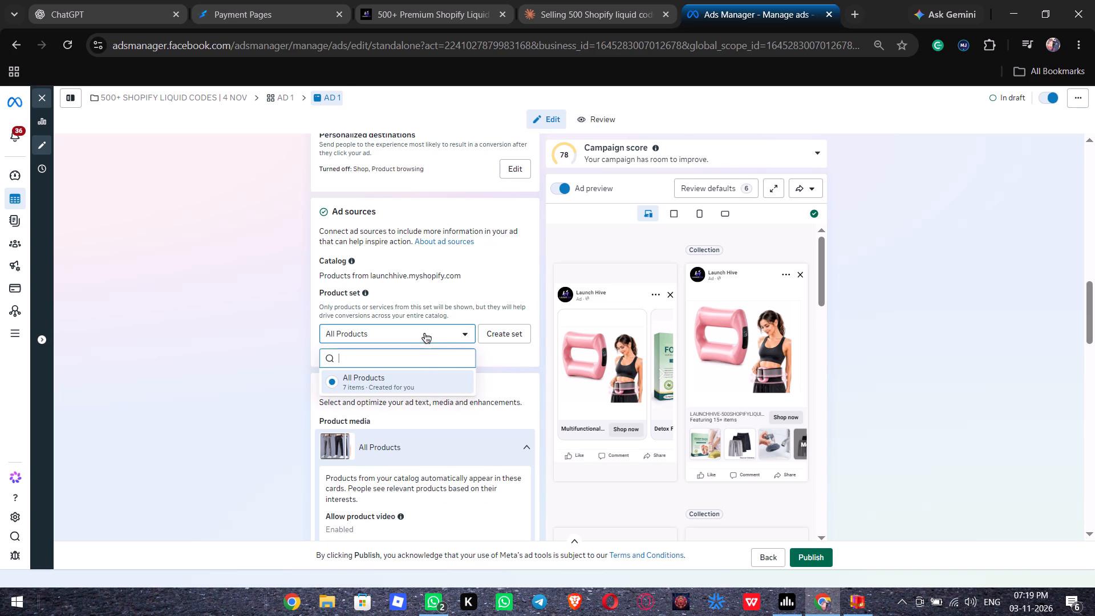
{"action": "left_click", "coordinate": [427, 330]}
{"action": "scroll", "coordinate": [427, 331], "scroll_direction": "down", "scroll_amount": 2}
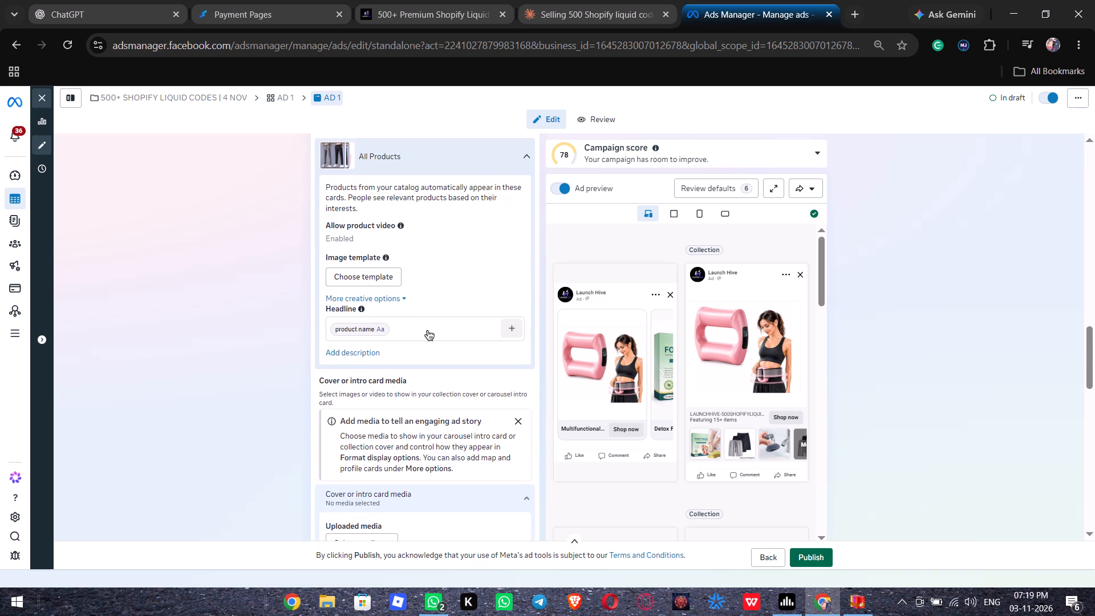
{"action": "scroll", "coordinate": [427, 331], "scroll_direction": "up", "scroll_amount": 3}
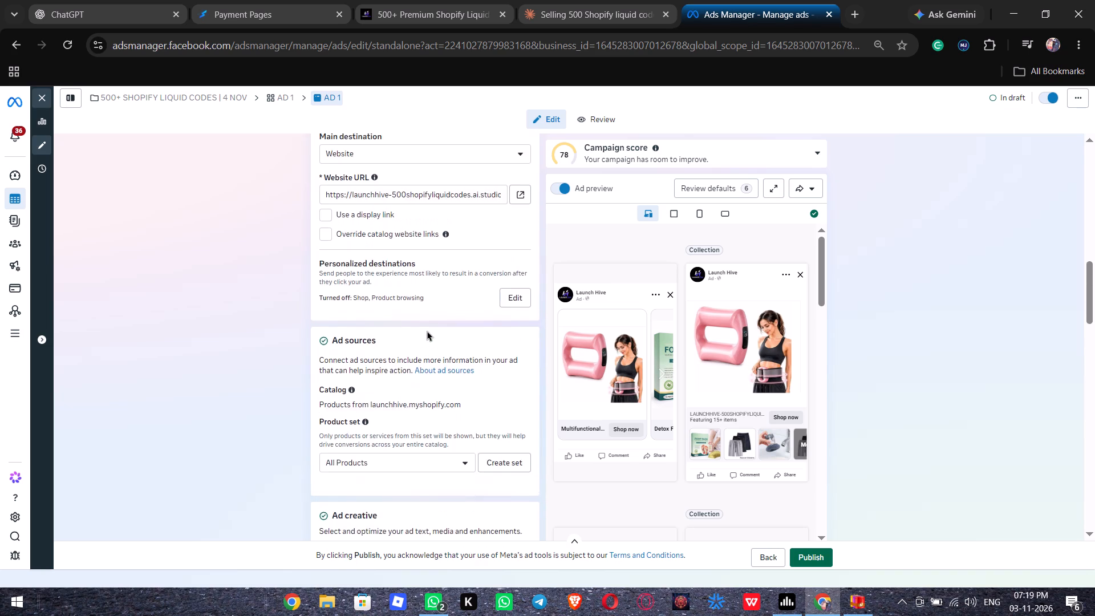
{"action": "scroll", "coordinate": [427, 331], "scroll_direction": "up", "scroll_amount": 2}
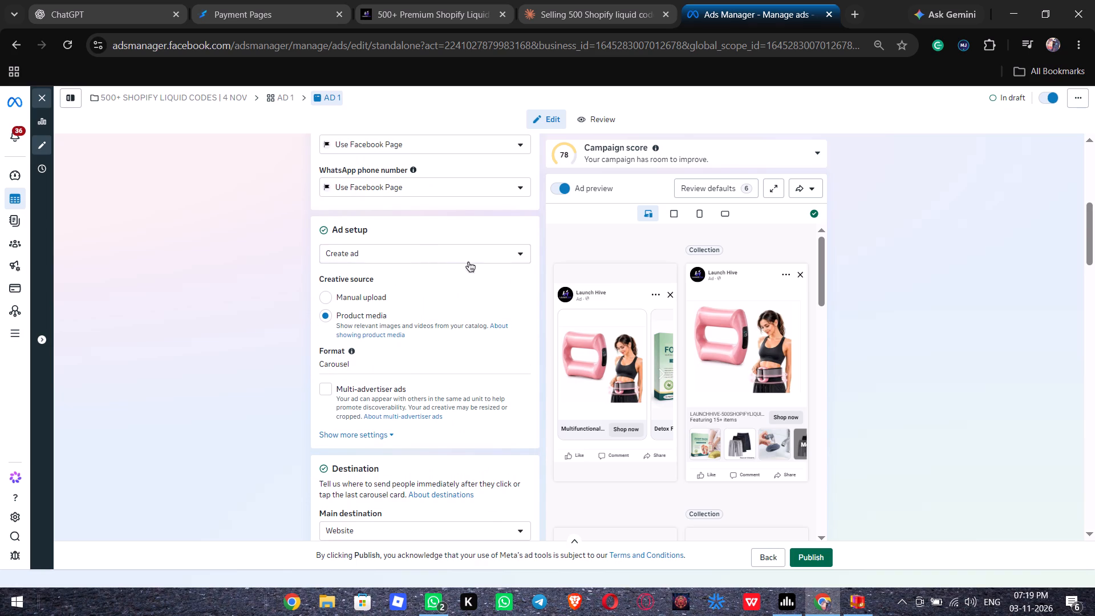
{"action": "scroll", "coordinate": [449, 279], "scroll_direction": "down", "scroll_amount": 1}
{"action": "left_click", "coordinate": [350, 287]}
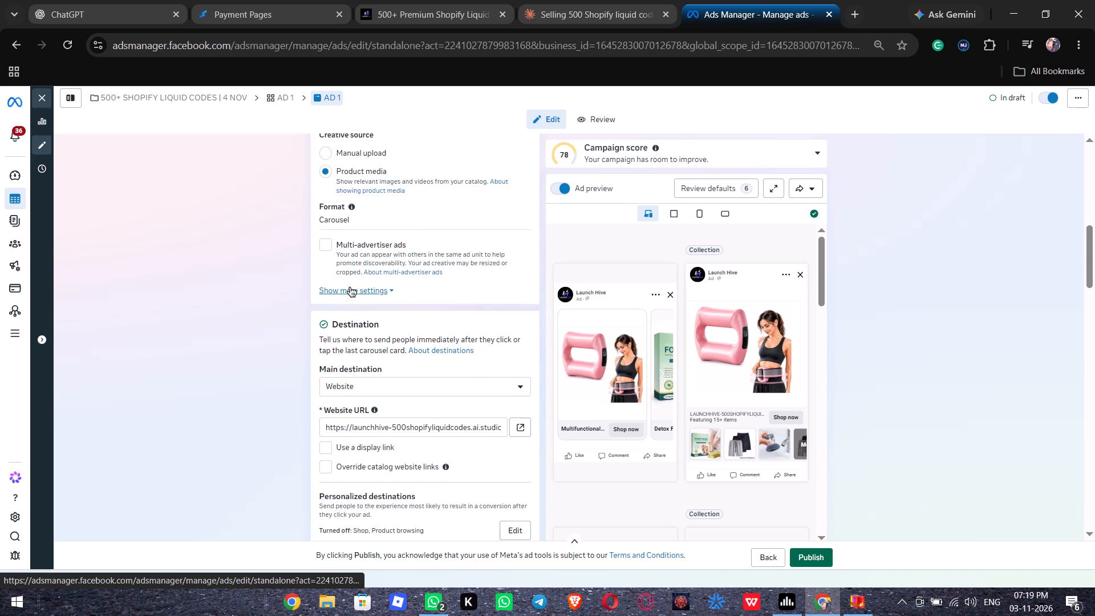
{"action": "scroll", "coordinate": [435, 266], "scroll_direction": "down", "scroll_amount": 1}
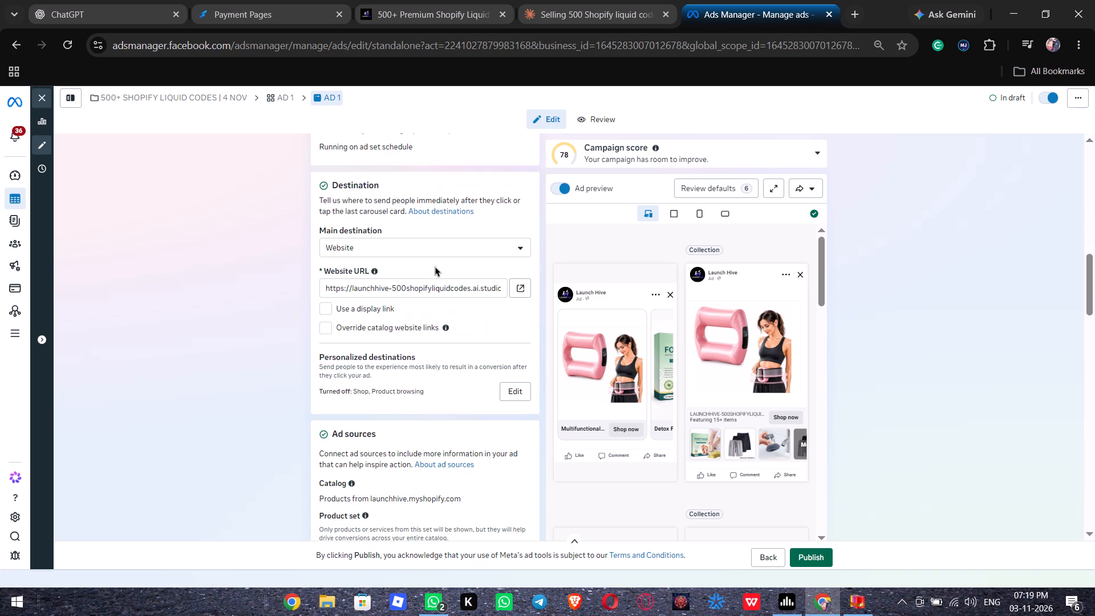
{"action": "scroll", "coordinate": [435, 266], "scroll_direction": "down", "scroll_amount": 1}
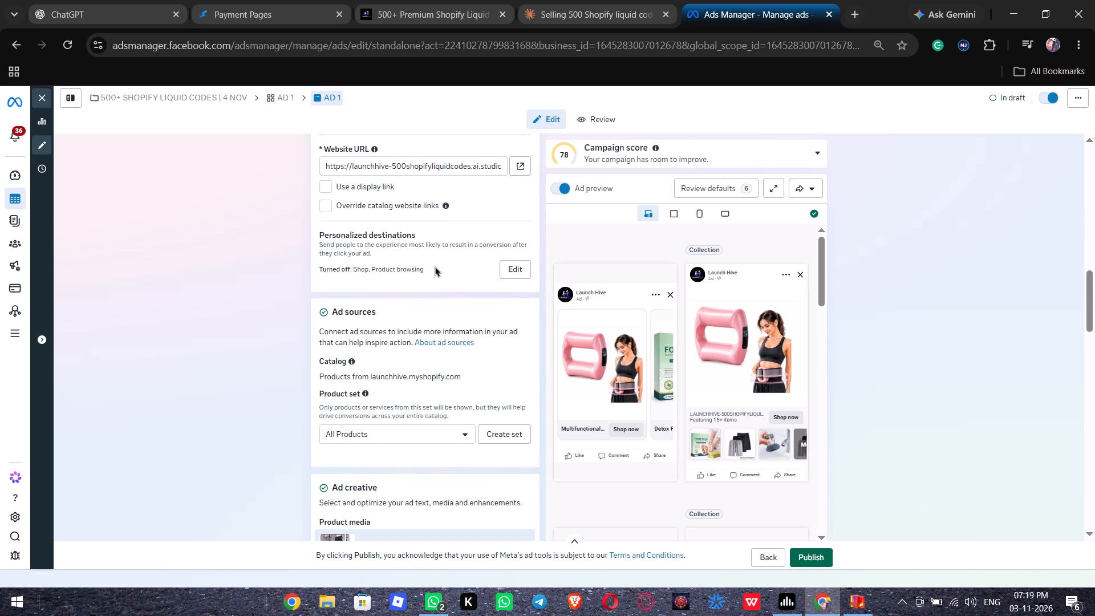
{"action": "scroll", "coordinate": [435, 266], "scroll_direction": "down", "scroll_amount": 1}
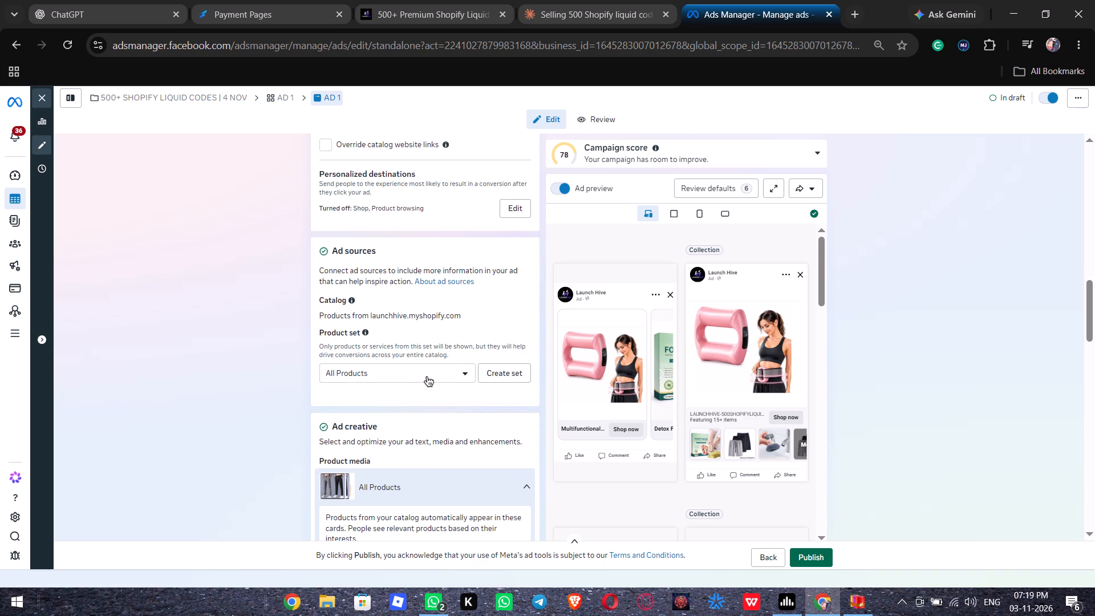
{"action": "scroll", "coordinate": [427, 377], "scroll_direction": "down", "scroll_amount": 3}
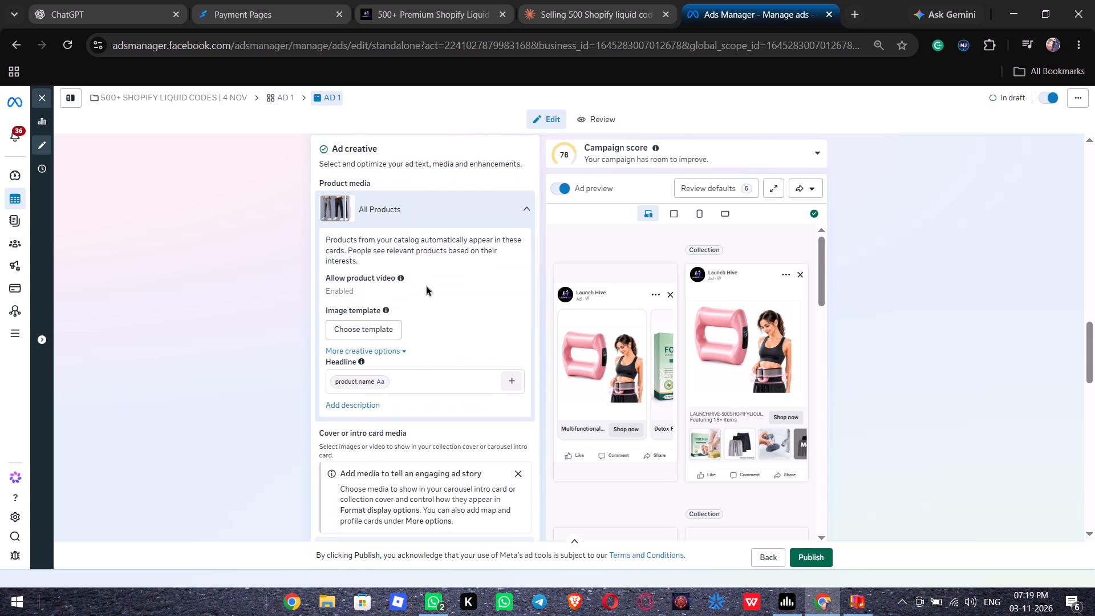
{"action": "left_click", "coordinate": [413, 214]}
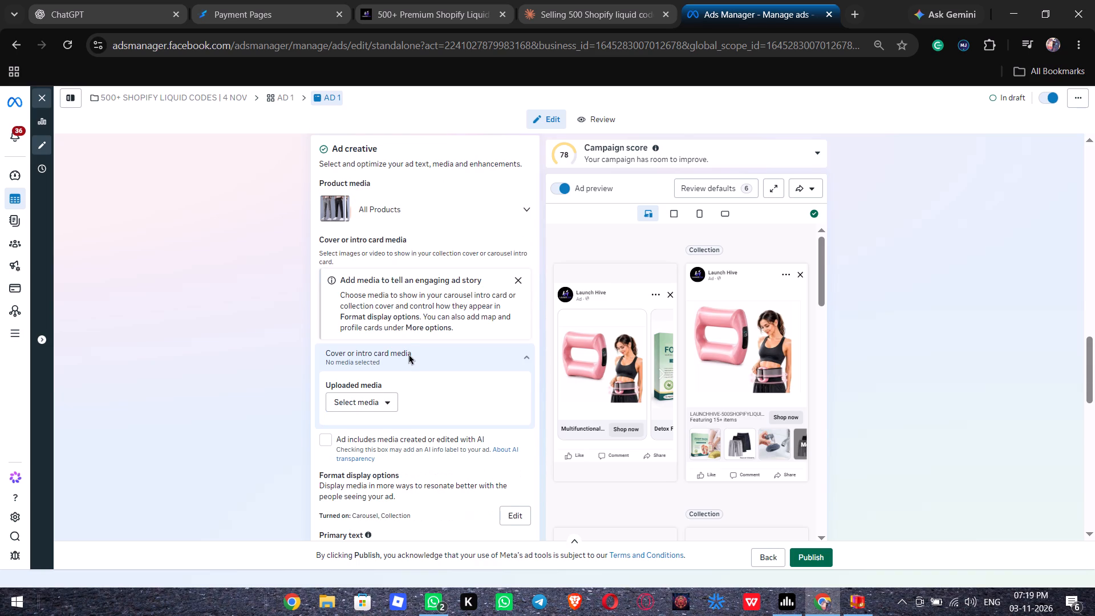
{"action": "scroll", "coordinate": [409, 354], "scroll_direction": "down", "scroll_amount": 3}
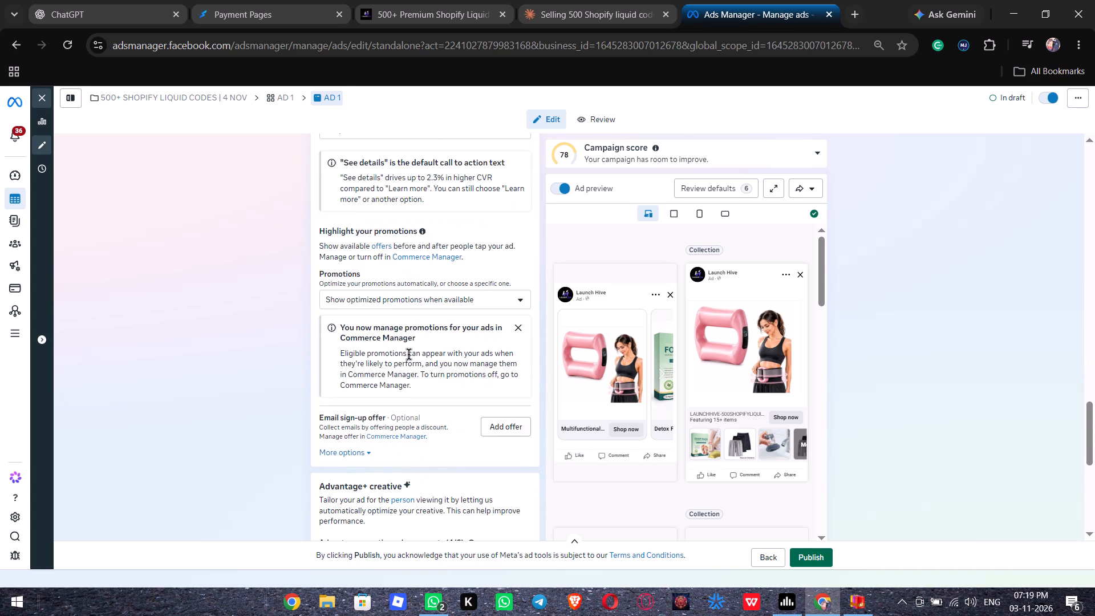
{"action": "scroll", "coordinate": [409, 354], "scroll_direction": "down", "scroll_amount": 1}
{"action": "scroll", "coordinate": [409, 354], "scroll_direction": "up", "scroll_amount": 2}
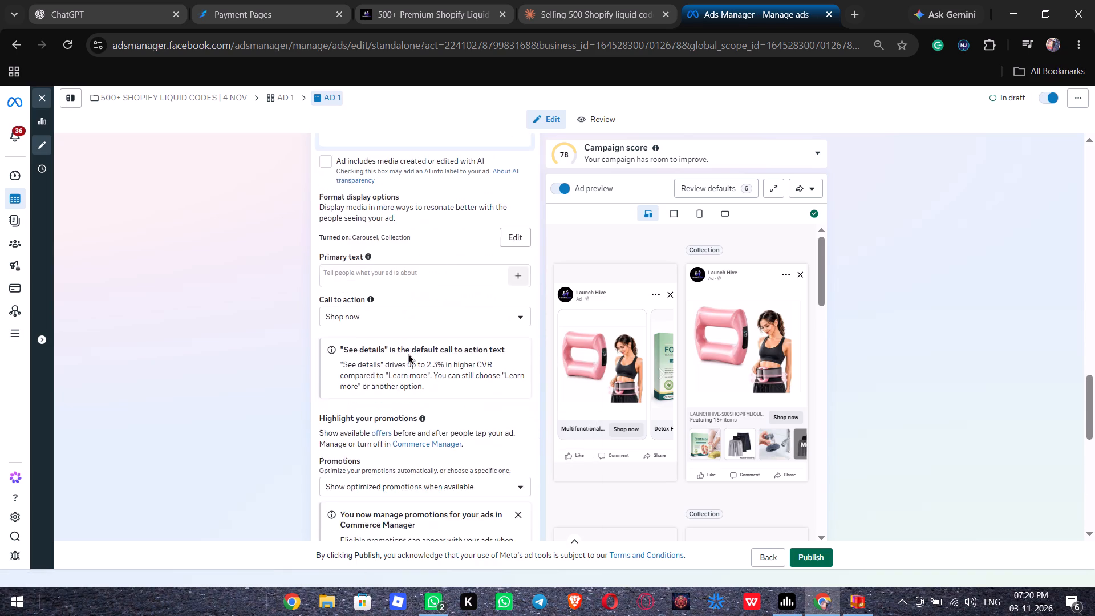
Open the Launch Hive business portfolio's settings and check which catalogs are listed under its data sources.
{"action": "left_click", "coordinate": [17, 331]}
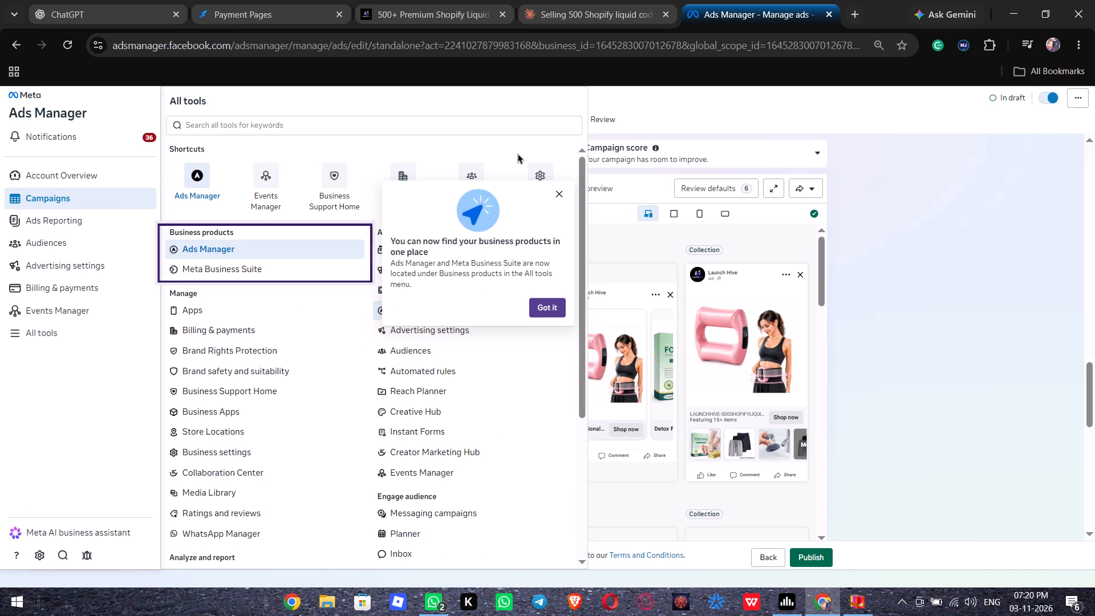
{"action": "left_click", "coordinate": [547, 168]}
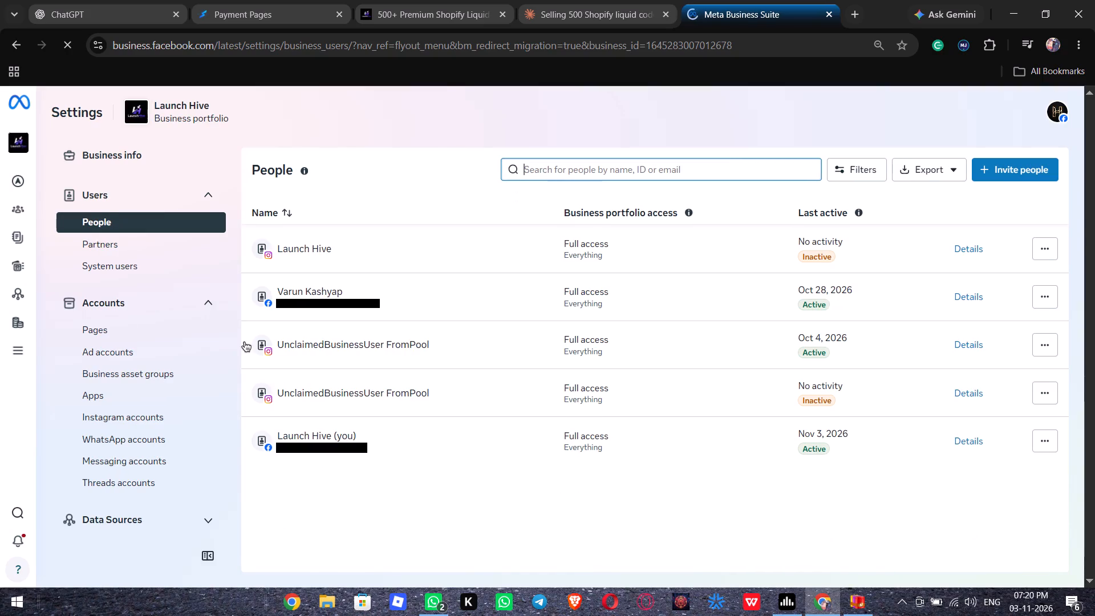
{"action": "scroll", "coordinate": [139, 484], "scroll_direction": "down", "scroll_amount": 7}
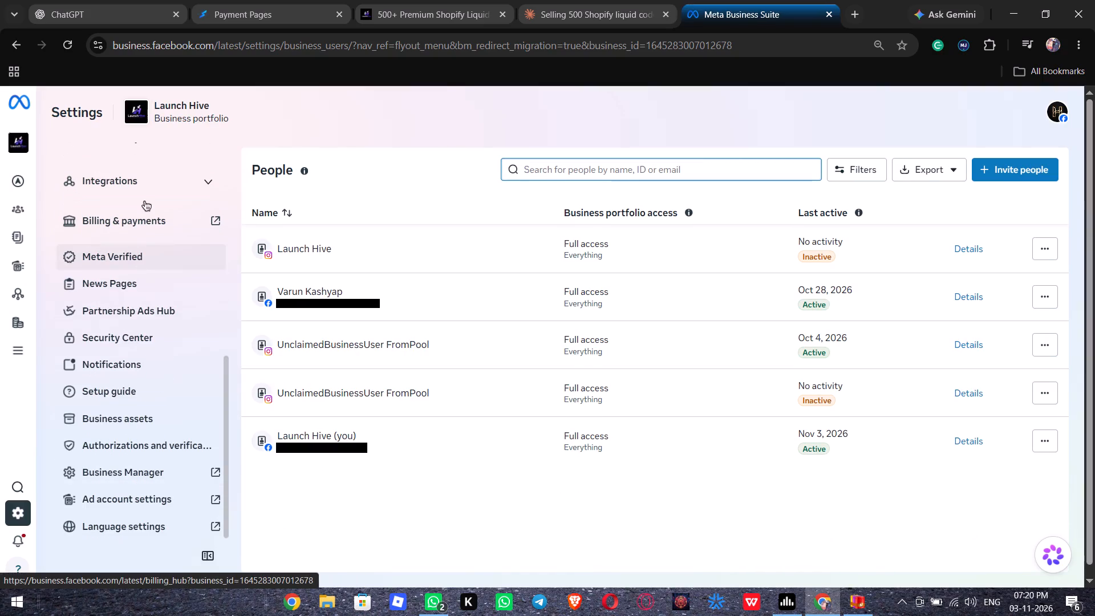
{"action": "scroll", "coordinate": [152, 198], "scroll_direction": "up", "scroll_amount": 1}
{"action": "left_click_drag", "start_coordinate": [142, 262], "coordinate": [143, 249]}
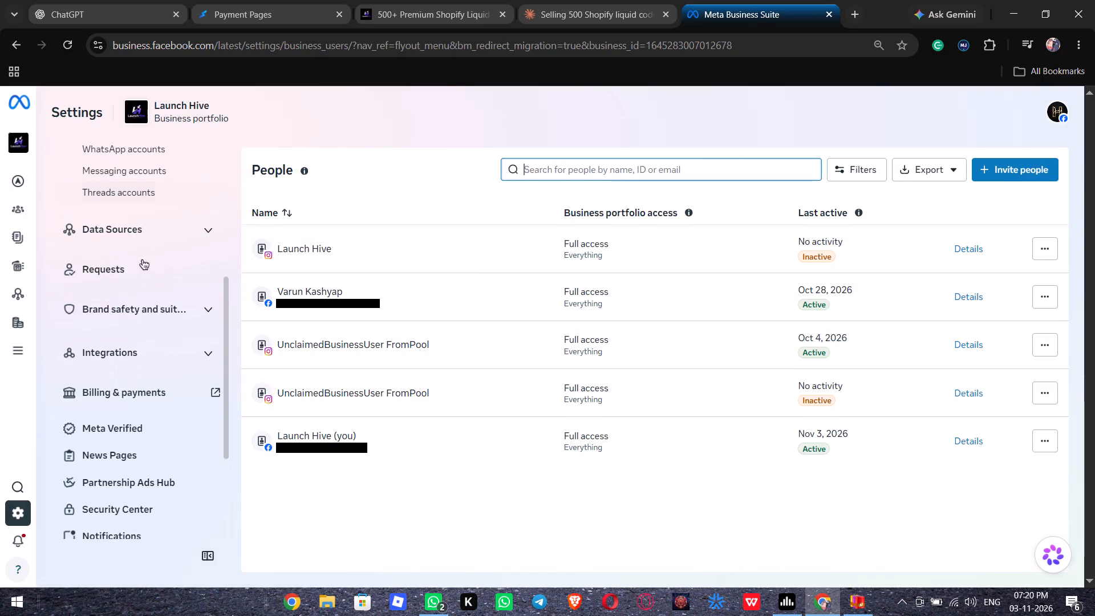
{"action": "left_click", "coordinate": [143, 242]}
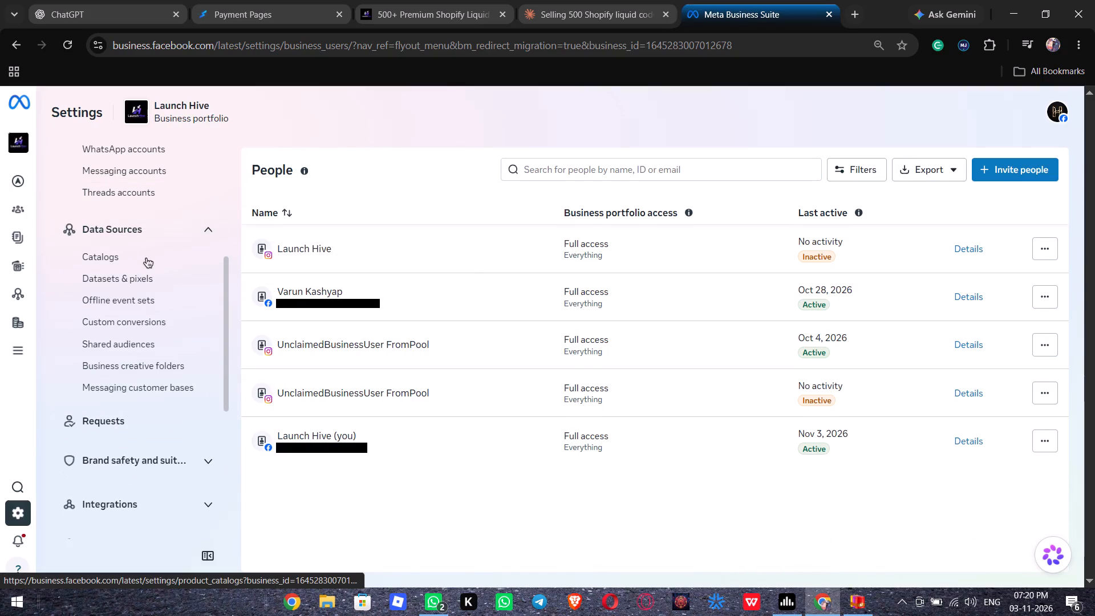
{"action": "left_click", "coordinate": [145, 258]}
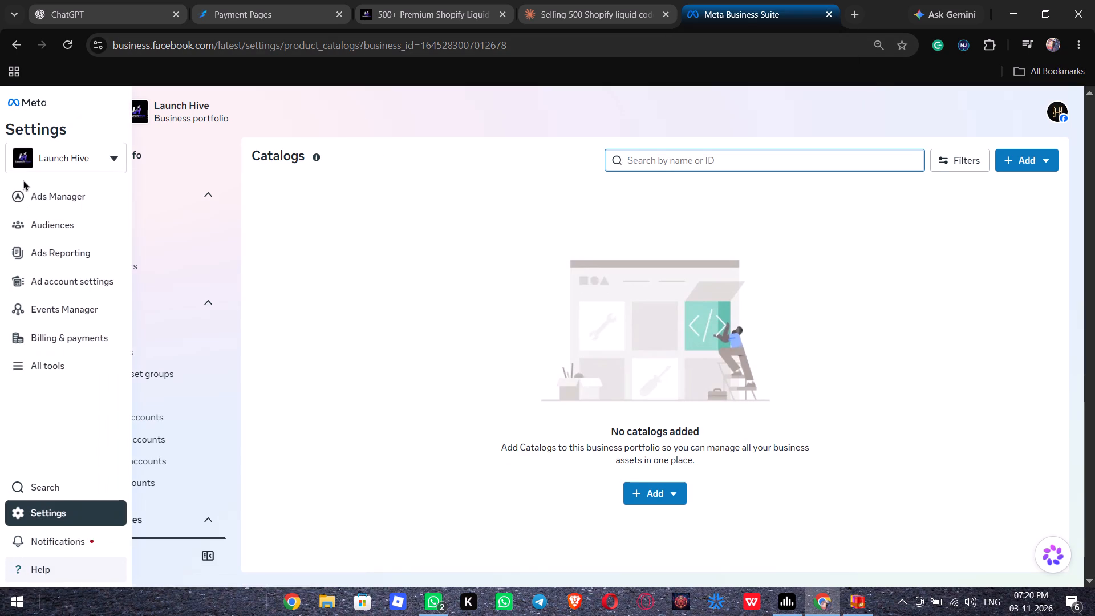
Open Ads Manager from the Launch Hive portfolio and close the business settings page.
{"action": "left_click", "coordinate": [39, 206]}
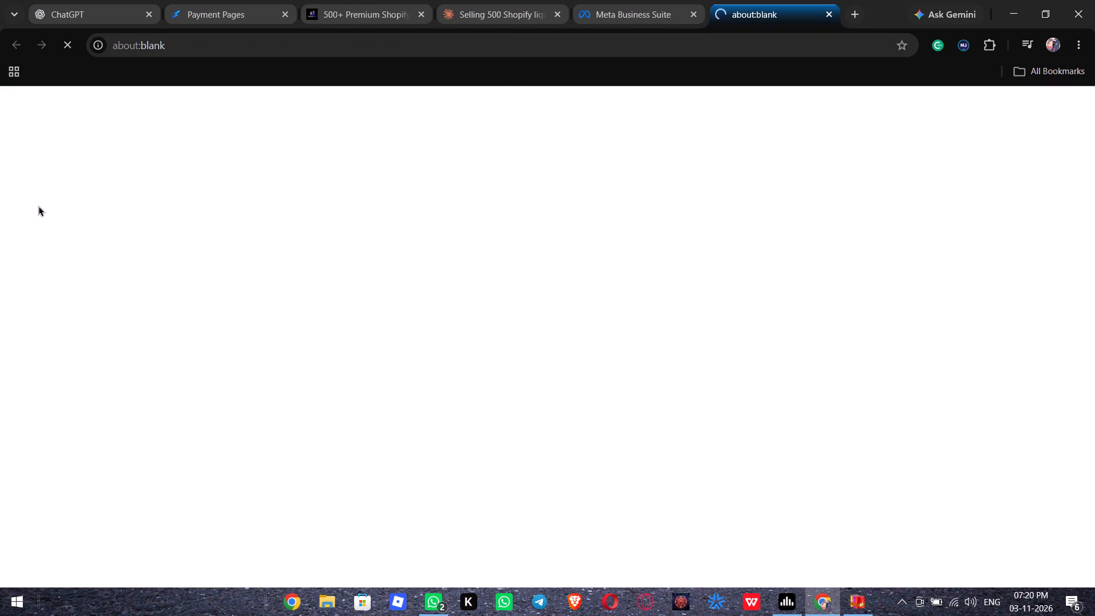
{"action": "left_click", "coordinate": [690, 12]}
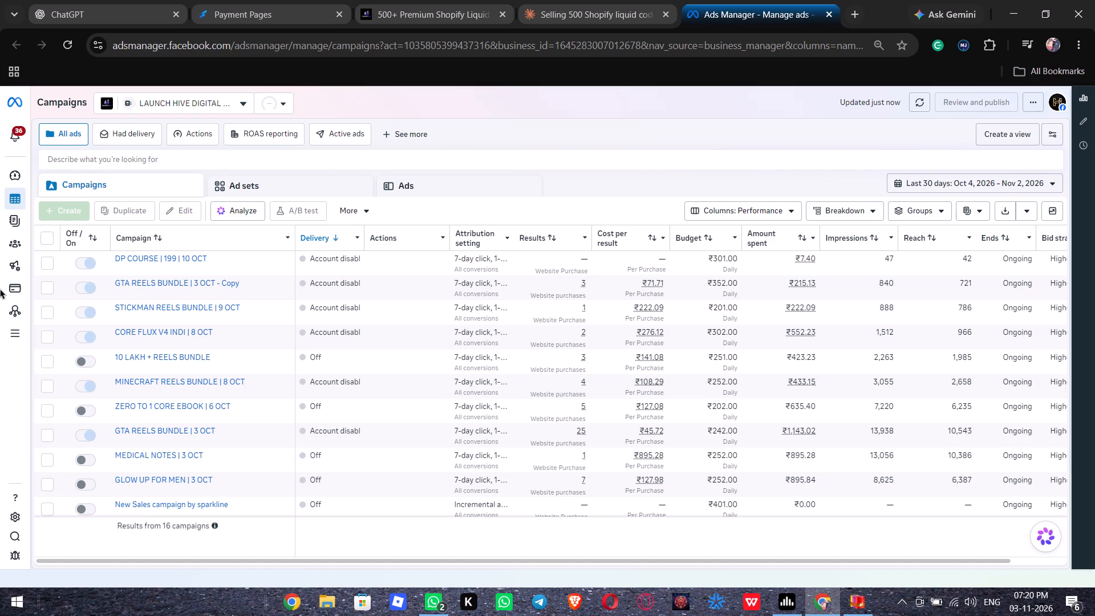
Open the business settings from Ads Manager, dismissing the business products tip, and switch to the Store1 portfolio.
{"action": "left_click", "coordinate": [21, 332]}
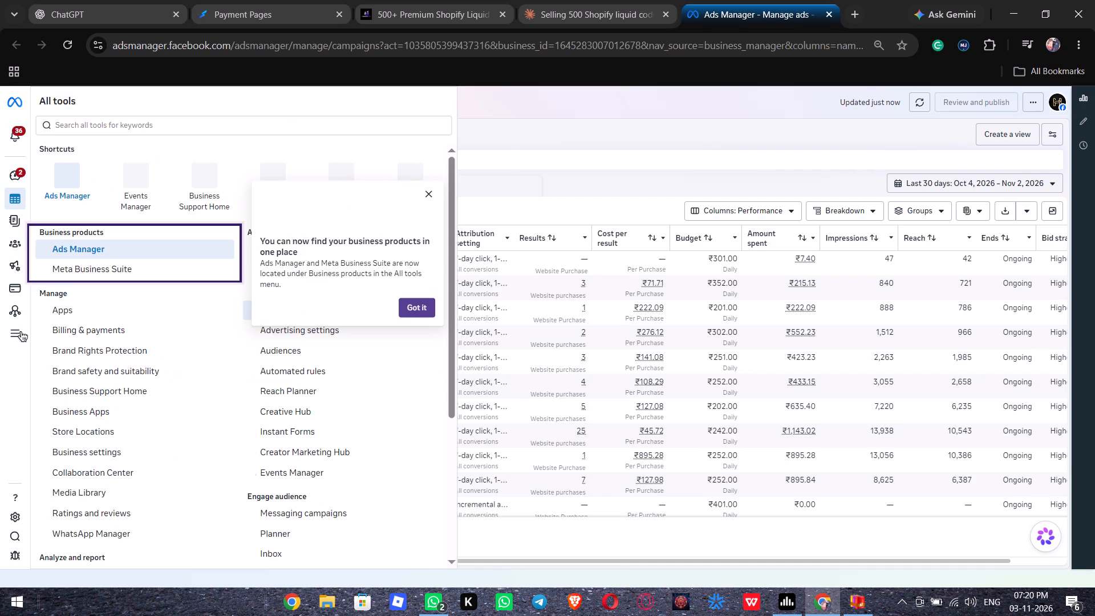
{"action": "left_click", "coordinate": [429, 194]}
{"action": "left_click", "coordinate": [418, 176]}
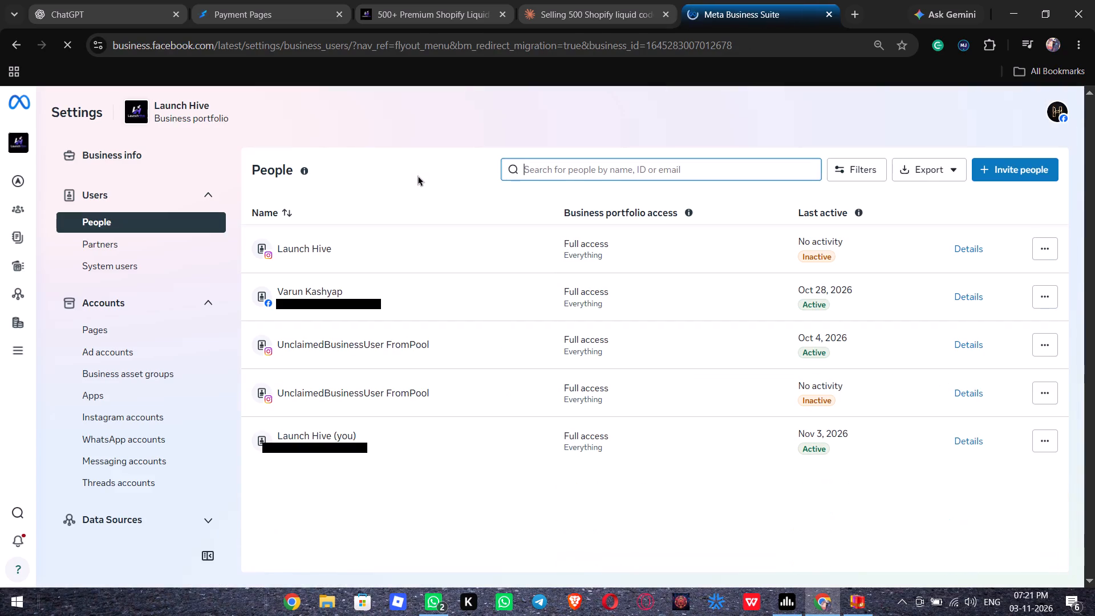
{"action": "left_click", "coordinate": [40, 159]}
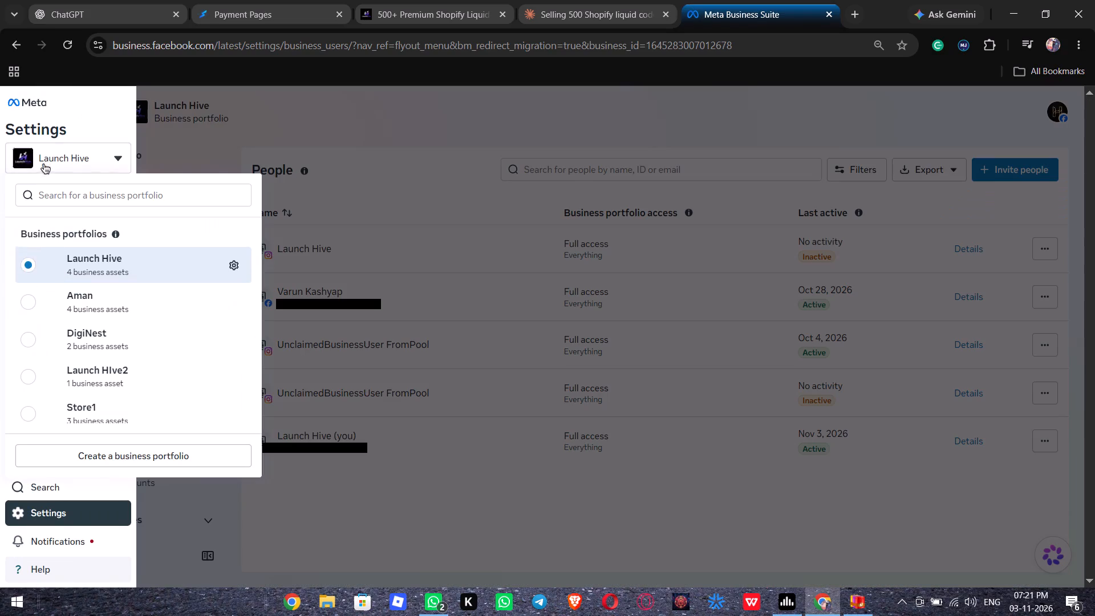
{"action": "left_click", "coordinate": [108, 411]}
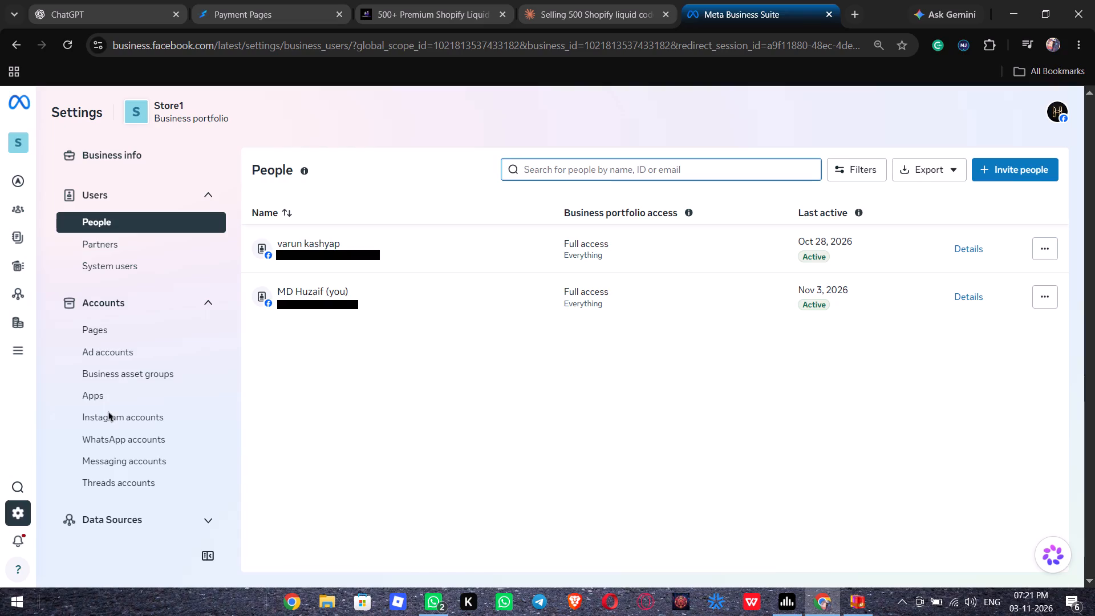
Permanently remove the "Products from launchhive.myshopify.com" catalog from Store1's data sources.
{"action": "scroll", "coordinate": [108, 411], "scroll_direction": "down", "scroll_amount": 3}
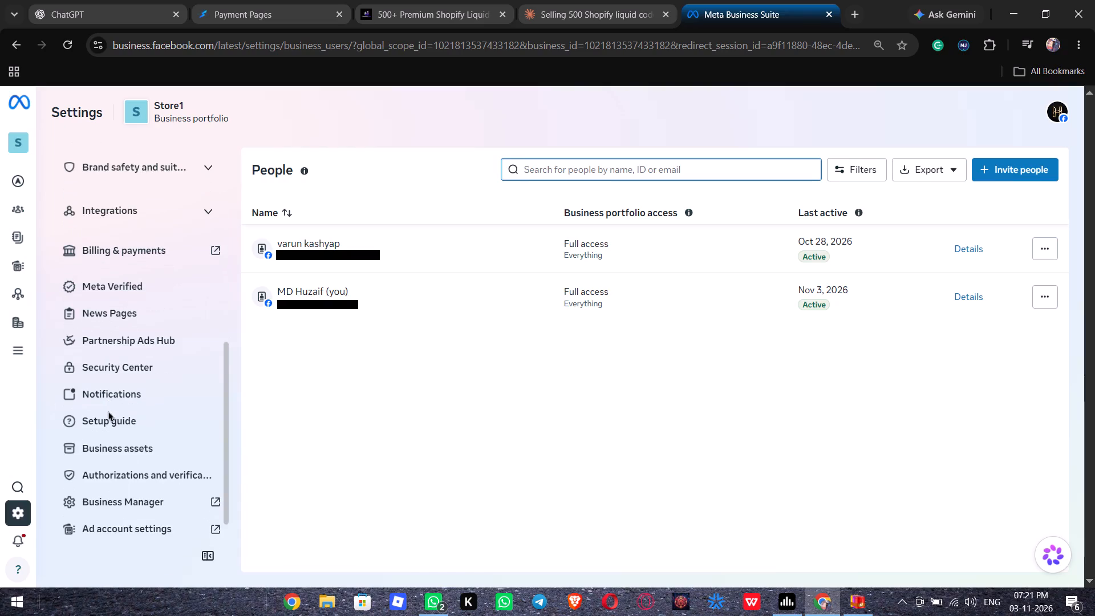
{"action": "scroll", "coordinate": [166, 169], "scroll_direction": "up", "scroll_amount": 1}
{"action": "scroll", "coordinate": [166, 169], "scroll_direction": "down", "scroll_amount": 1}
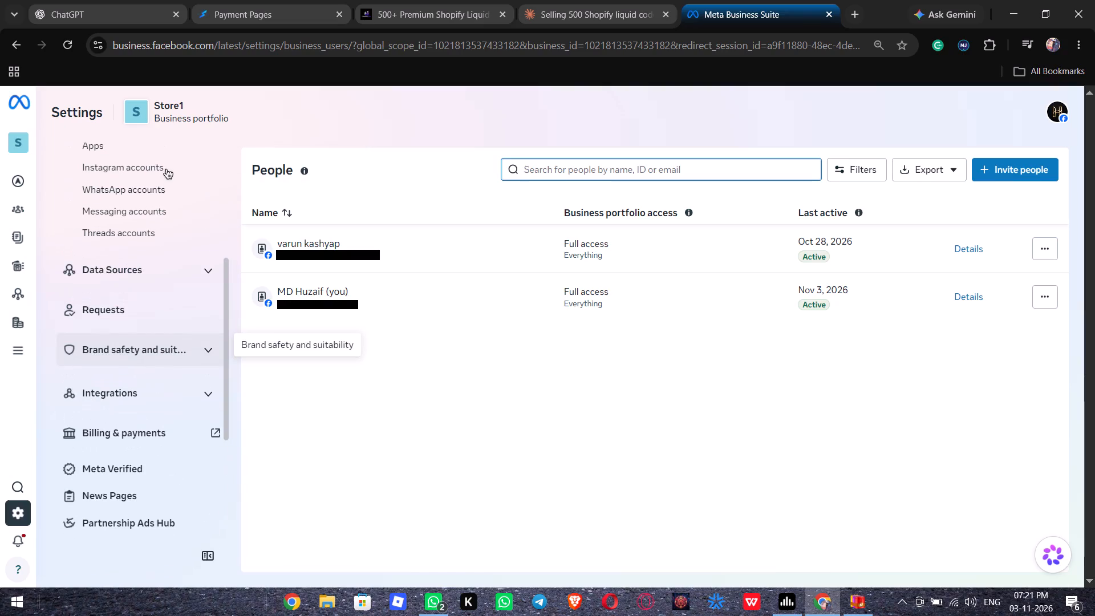
{"action": "left_click", "coordinate": [151, 272]}
{"action": "left_click", "coordinate": [156, 314]}
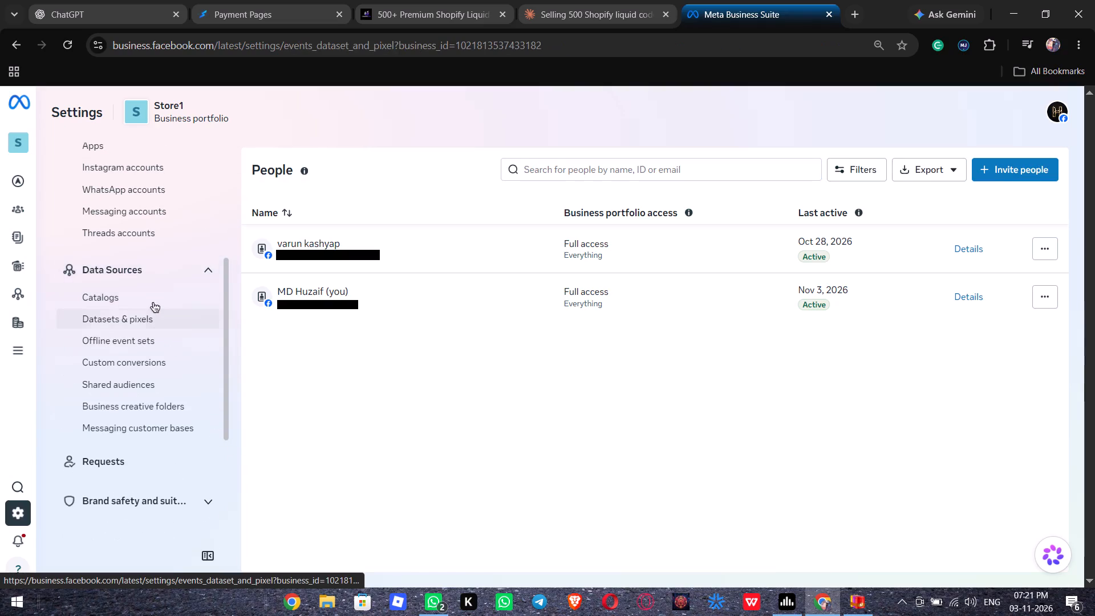
{"action": "triple_click", "coordinate": [152, 300]}
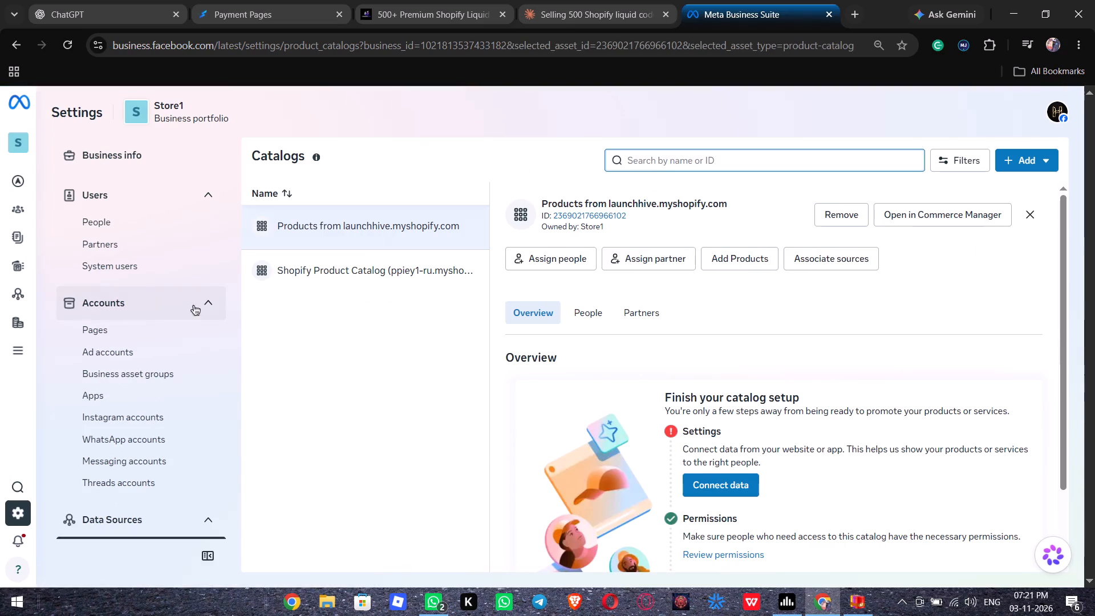
{"action": "left_click", "coordinate": [845, 212]}
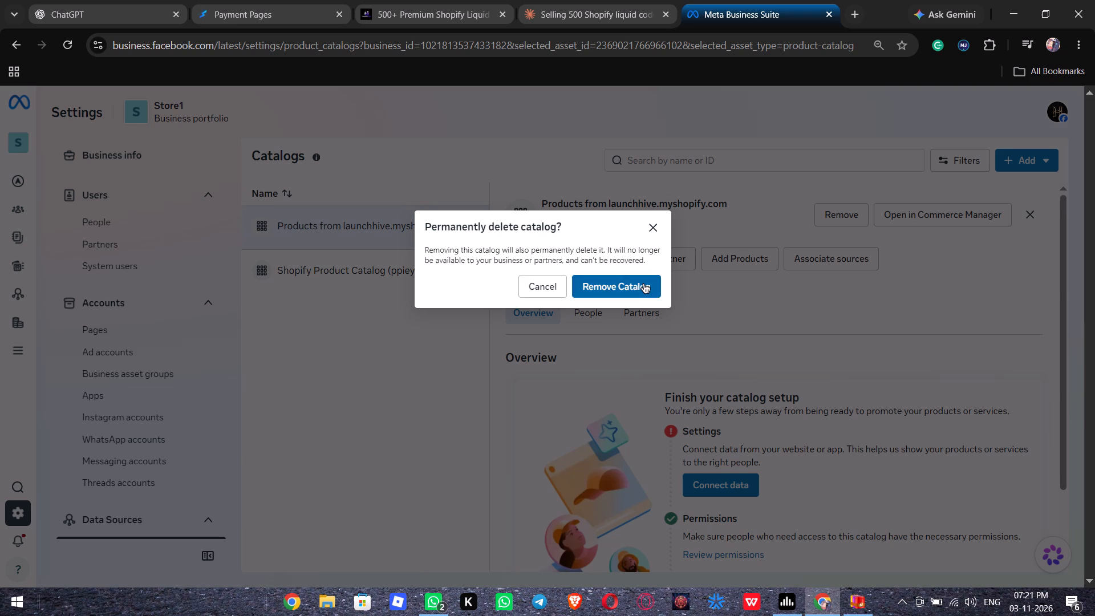
{"action": "left_click", "coordinate": [643, 284]}
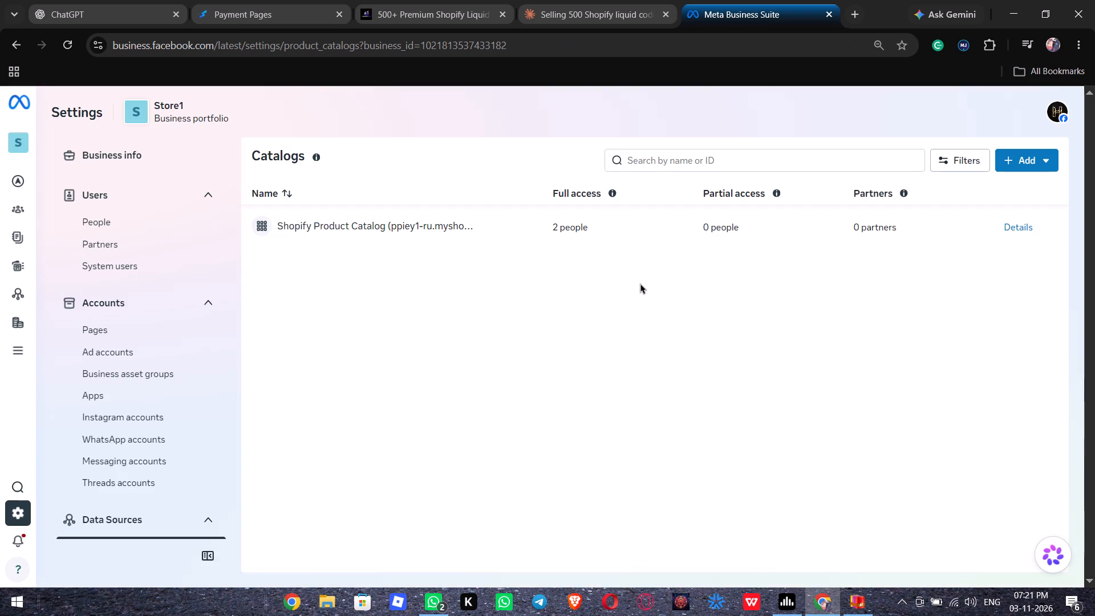
Permanently remove the remaining Shopify Product Catalog (ppiey1-ru.myshopify.com) from the Store1 portfolio.
{"action": "left_click", "coordinate": [934, 223]}
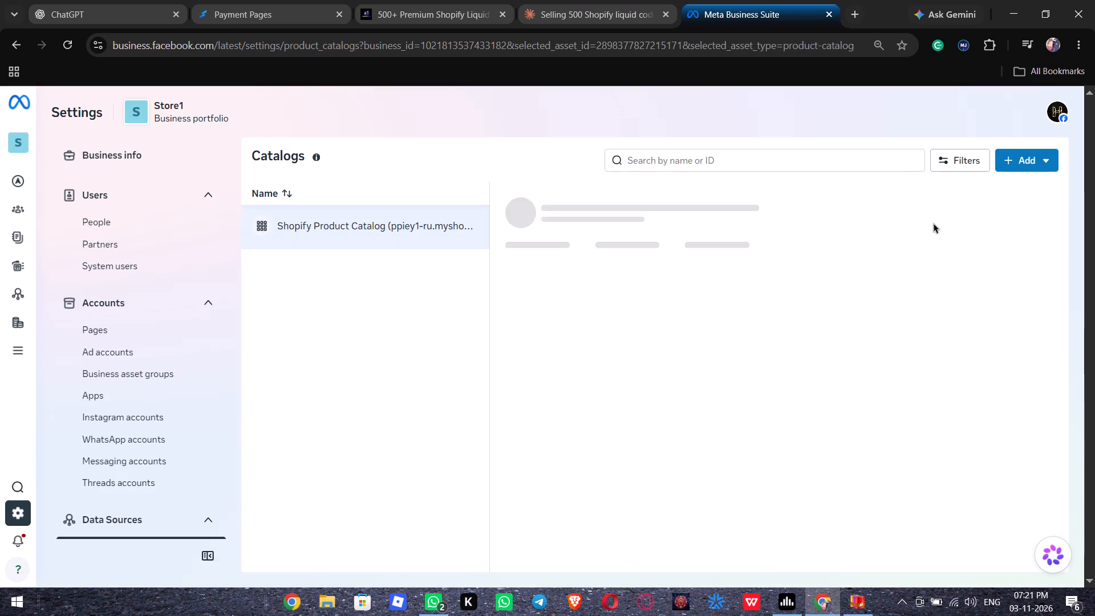
{"action": "left_click", "coordinate": [882, 220]}
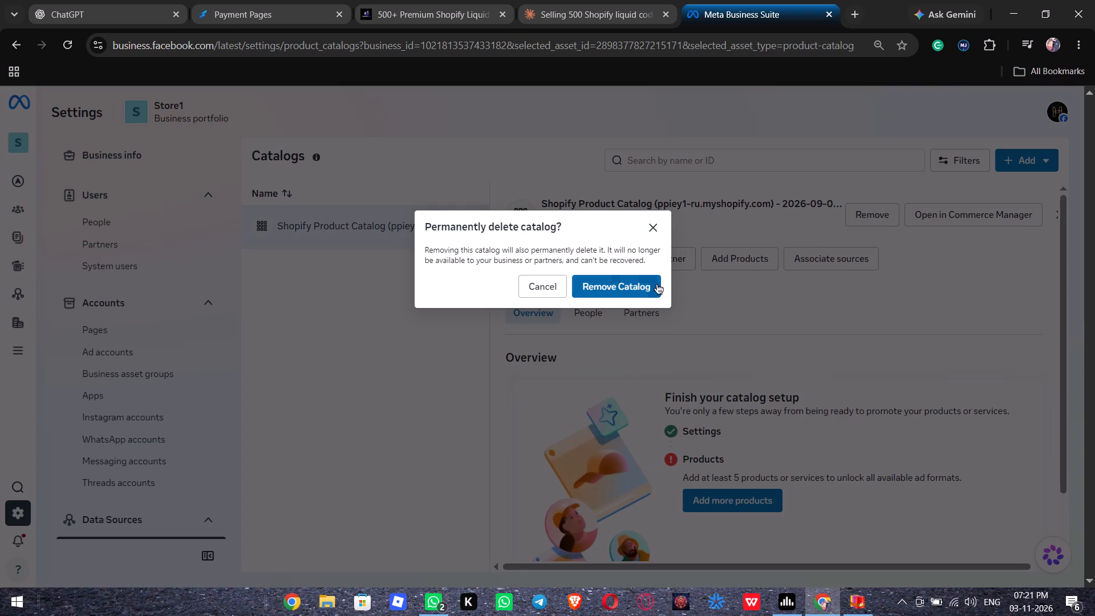
{"action": "left_click", "coordinate": [656, 285]}
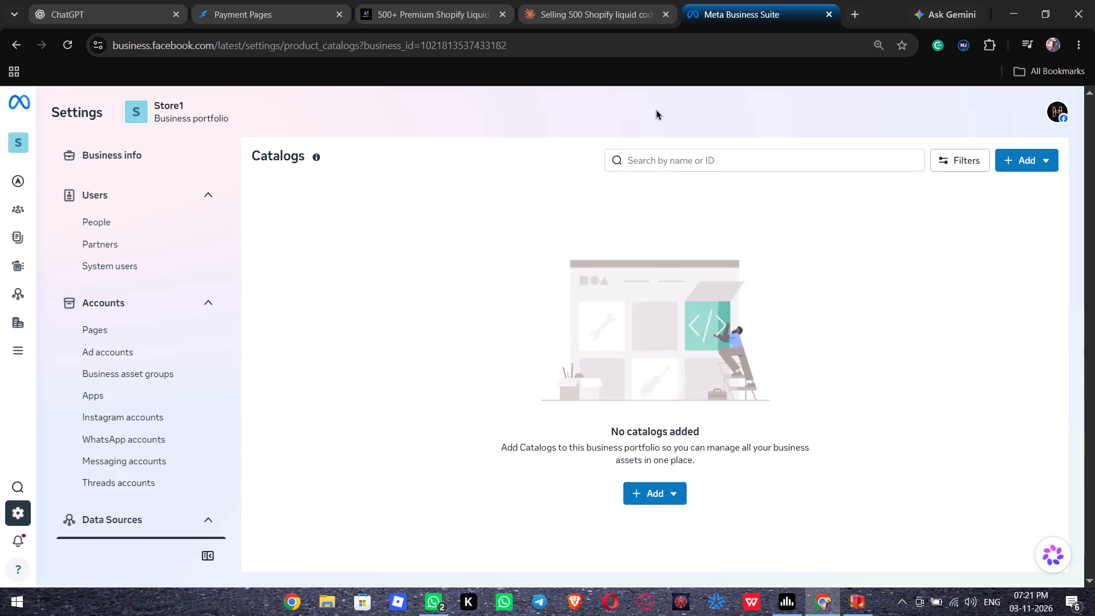
Switch back to the Launch Hive portfolio, open its Ads Manager, and close the business settings page.
{"action": "left_click", "coordinate": [69, 159]}
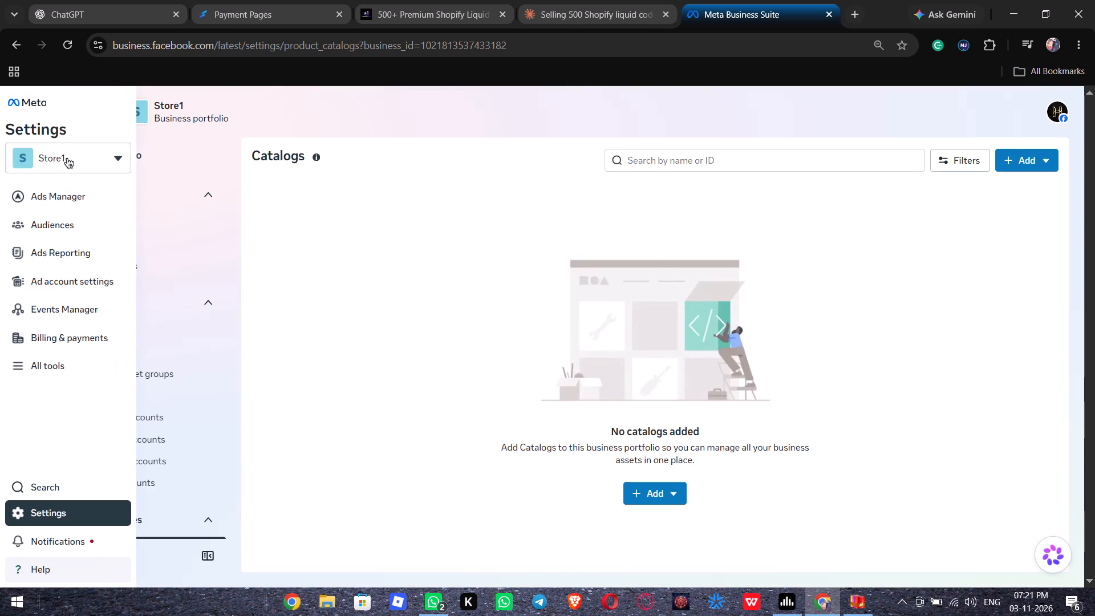
{"action": "left_click", "coordinate": [83, 406]}
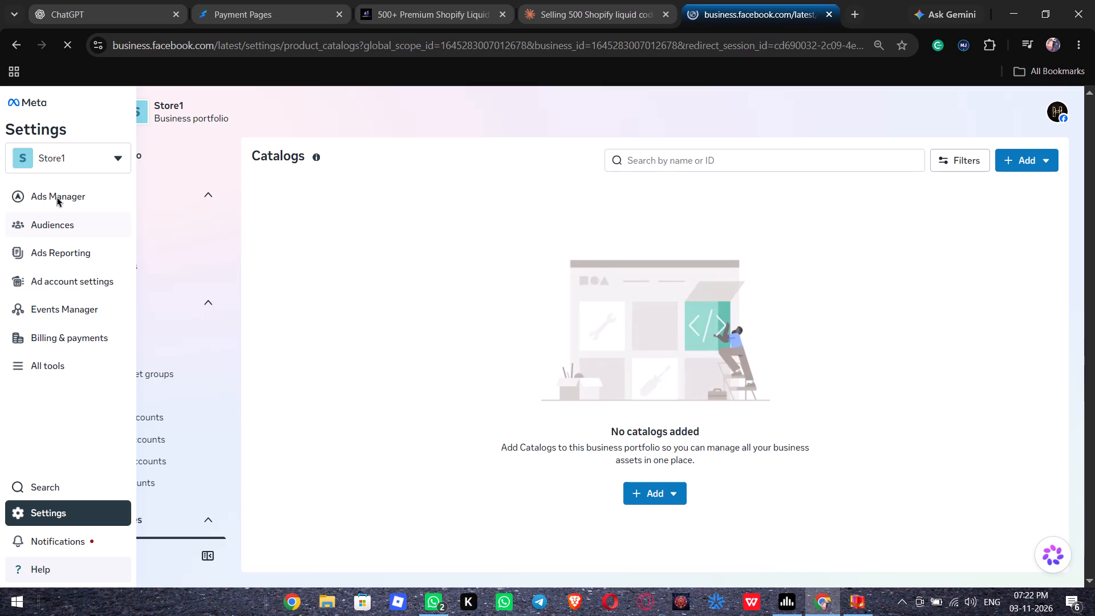
{"action": "left_click", "coordinate": [20, 183]}
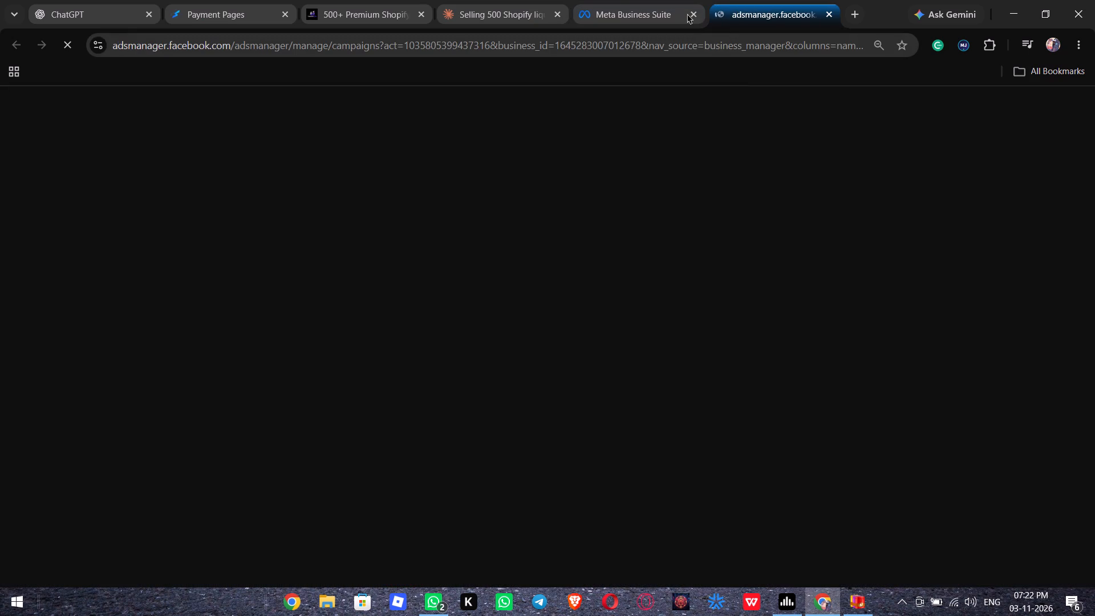
{"action": "left_click", "coordinate": [695, 13]}
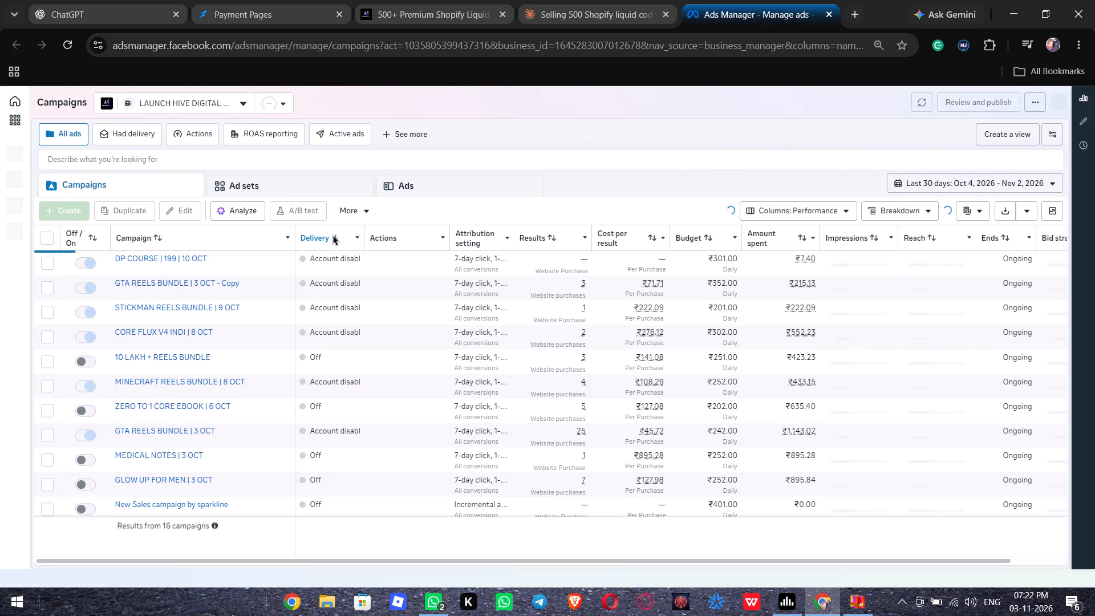
Switch to the Digital Products ad account and open the 500+ SHOPIFY LIQUID CODES | 4 NOV campaign for editing.
{"action": "left_click", "coordinate": [203, 98]}
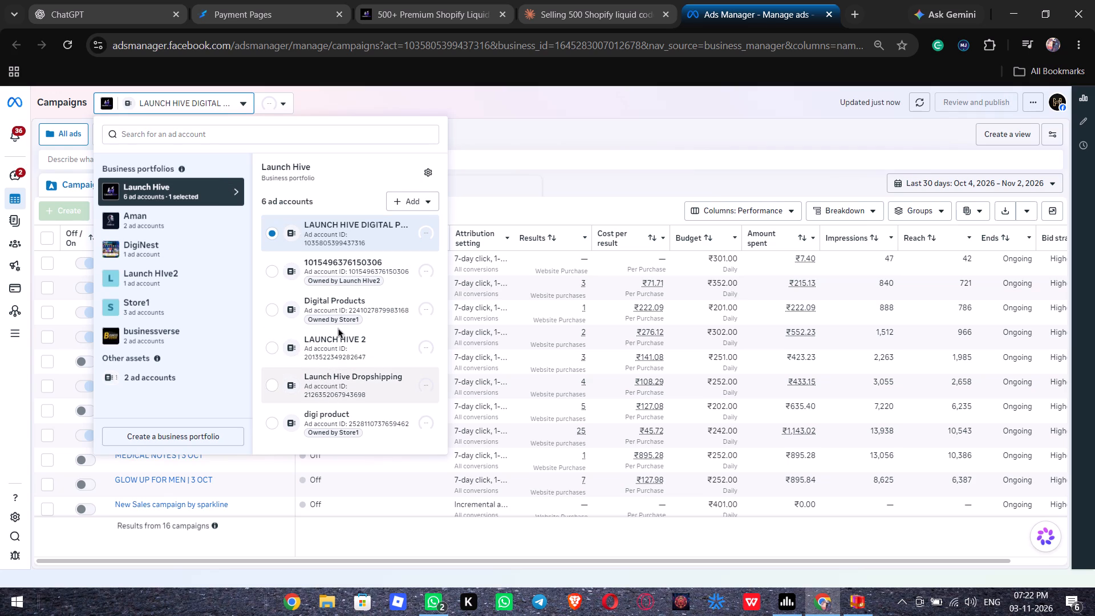
{"action": "left_click", "coordinate": [344, 302]}
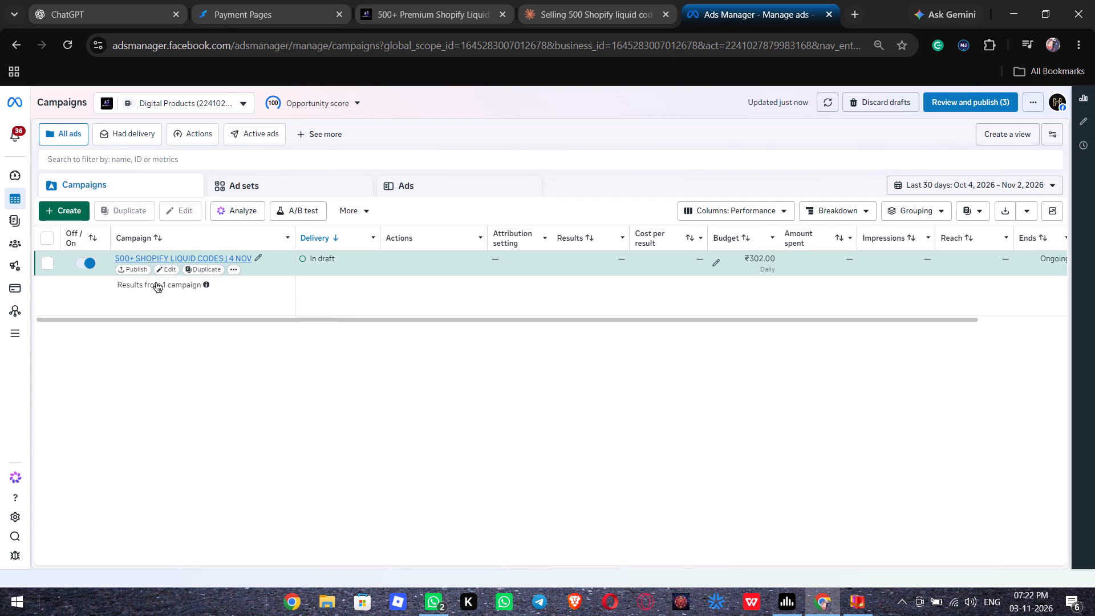
{"action": "left_click", "coordinate": [156, 271]}
{"action": "left_click", "coordinate": [157, 271]}
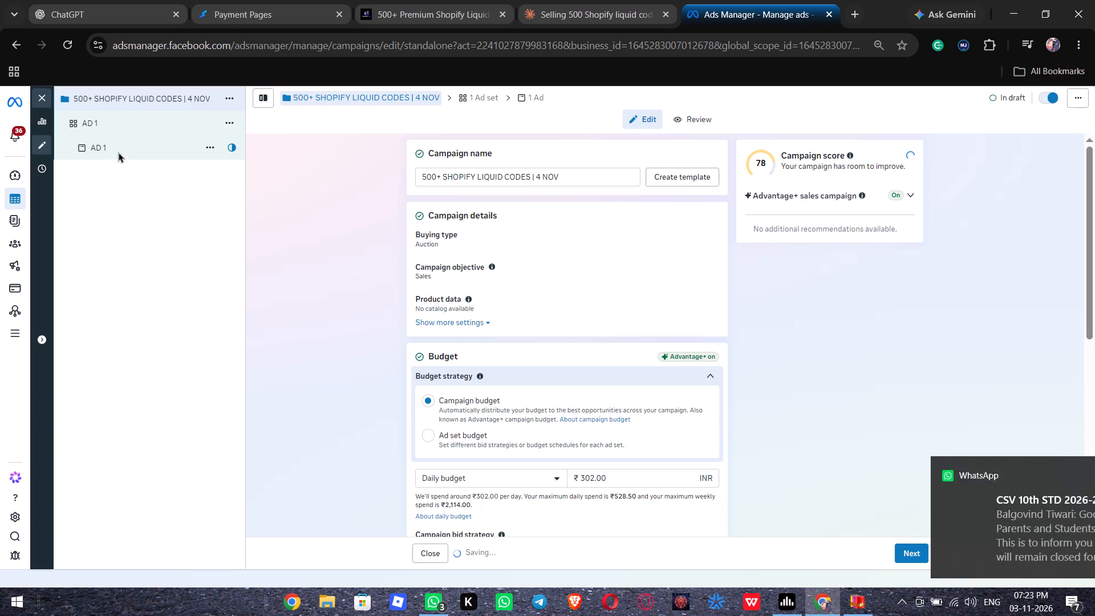
Rename the campaign's ad set as AD SET 1.
{"action": "left_click", "coordinate": [125, 128]}
{"action": "left_click", "coordinate": [125, 128]}
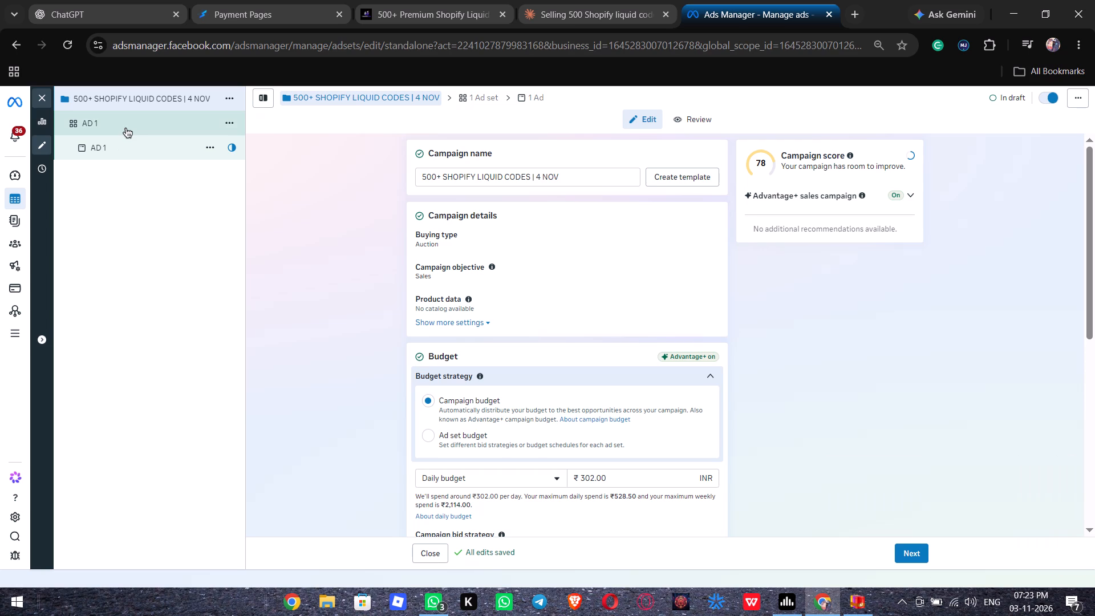
{"action": "double_click", "coordinate": [125, 128]}
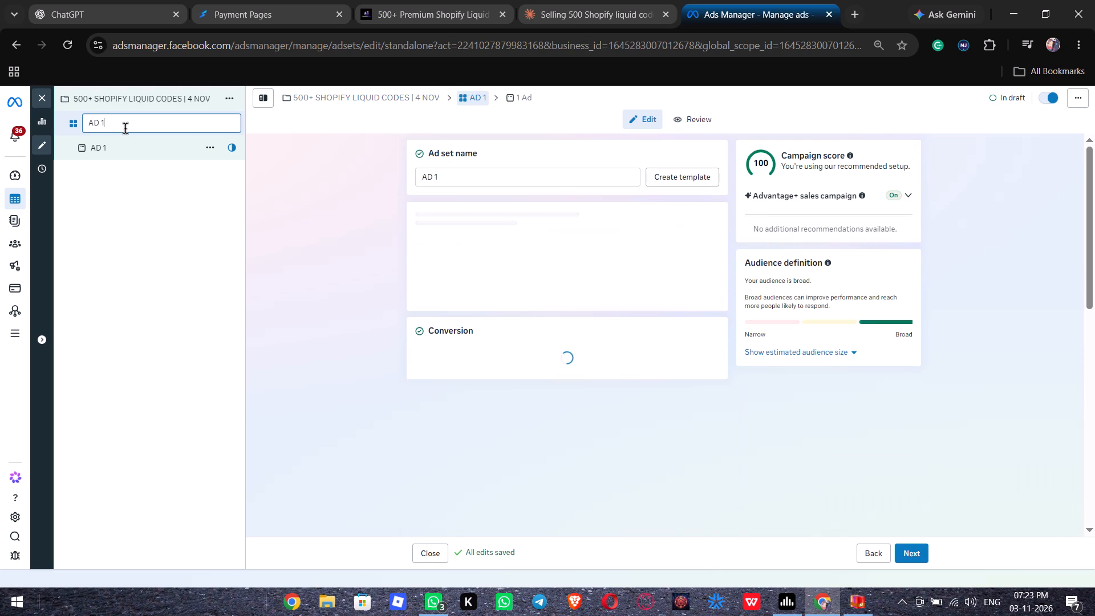
{"action": "key", "text": "Left"}
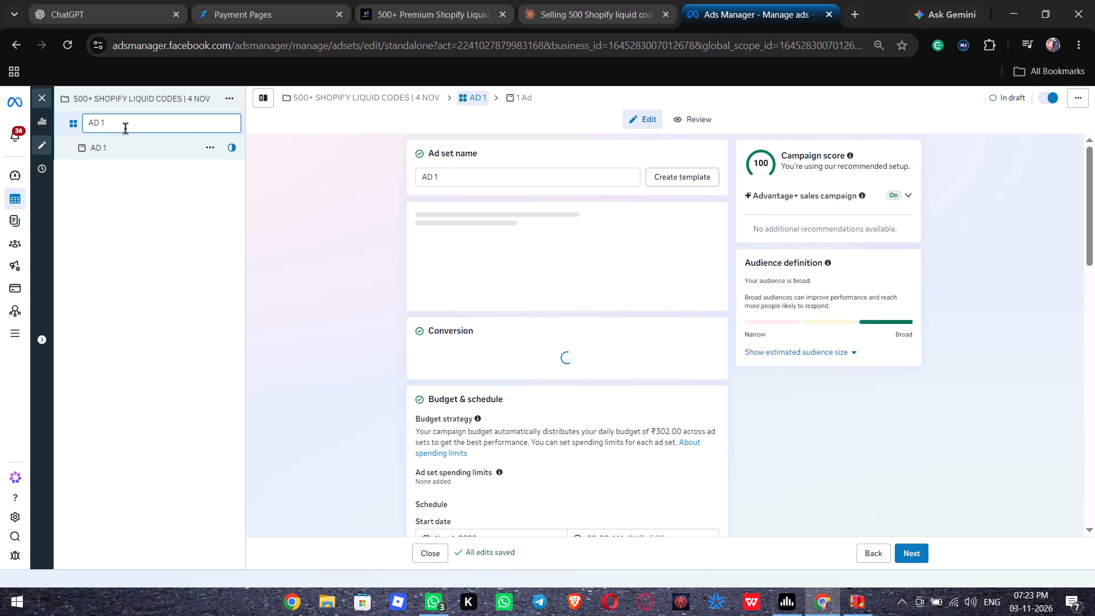
{"action": "type", "text": "SET"}
{"action": "key", "text": "space"}
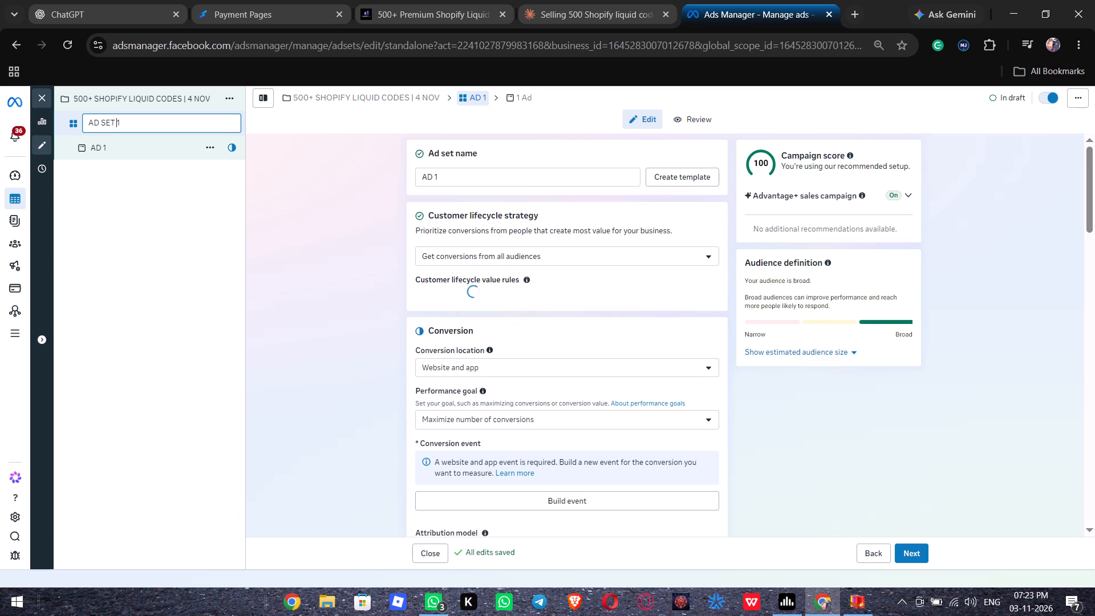
{"action": "left_click", "coordinate": [258, 200]}
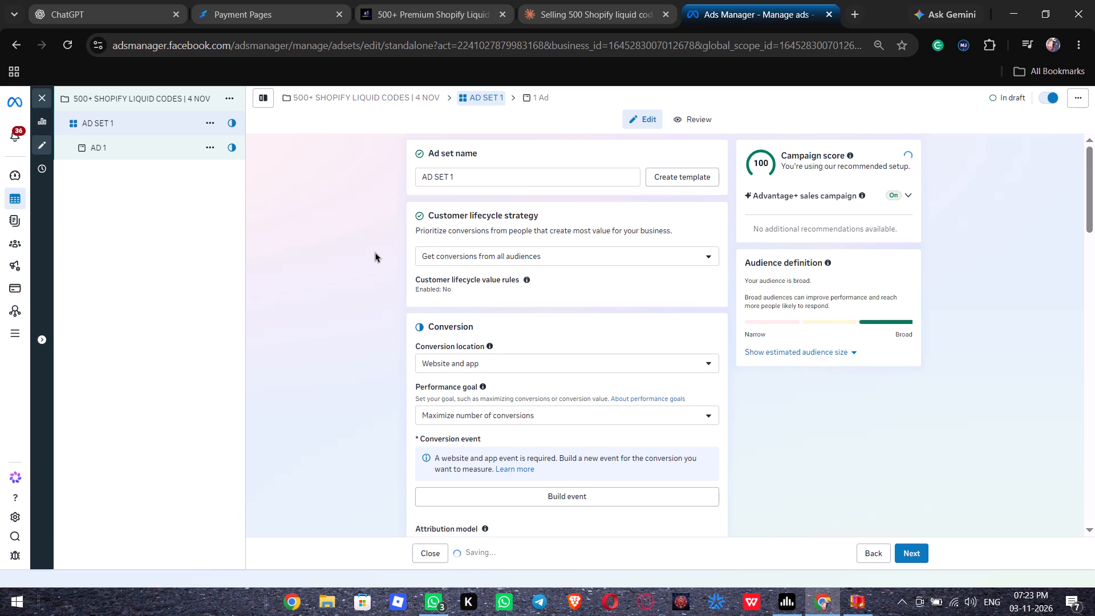
Set the ad set's conversion location to the single destination Website.
{"action": "scroll", "coordinate": [375, 252], "scroll_direction": "down", "scroll_amount": 1}
{"action": "left_click", "coordinate": [510, 329]}
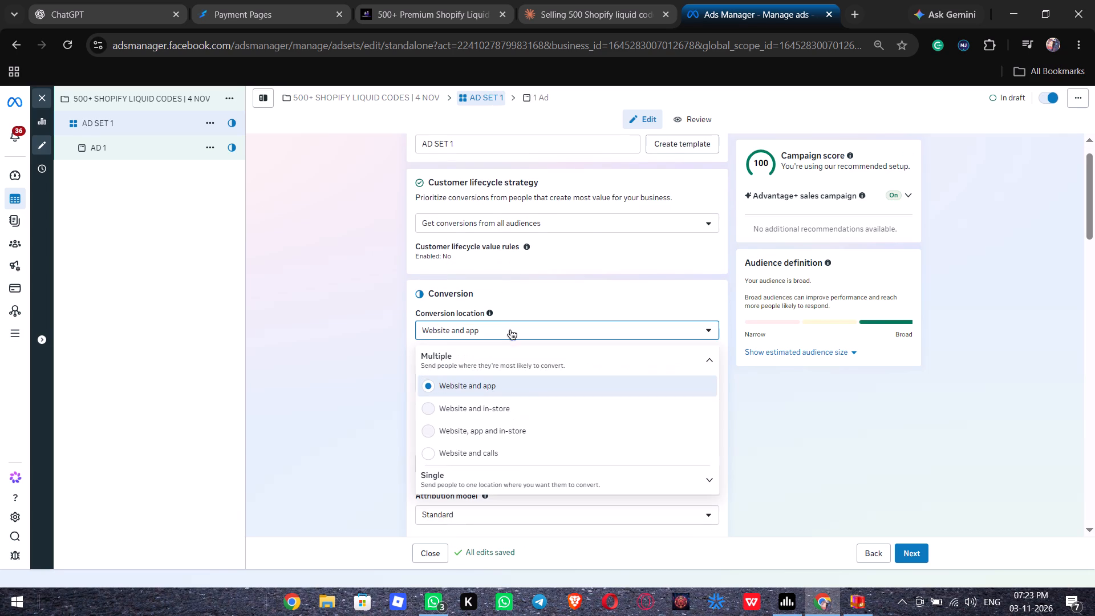
{"action": "left_click", "coordinate": [509, 471]}
{"action": "scroll", "coordinate": [509, 471], "scroll_direction": "down", "scroll_amount": 4}
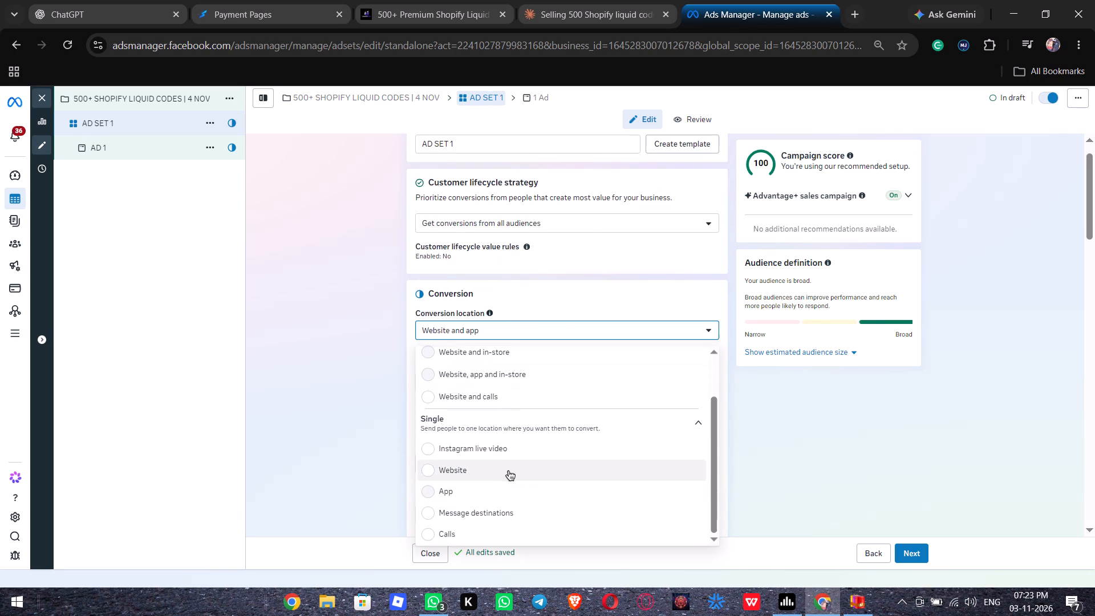
{"action": "left_click", "coordinate": [496, 476]}
Choose the Launch Hive Digital Products dataset with Purchase as the conversion event, and dismiss the pixel activity notice.
{"action": "scroll", "coordinate": [470, 404], "scroll_direction": "down", "scroll_amount": 1}
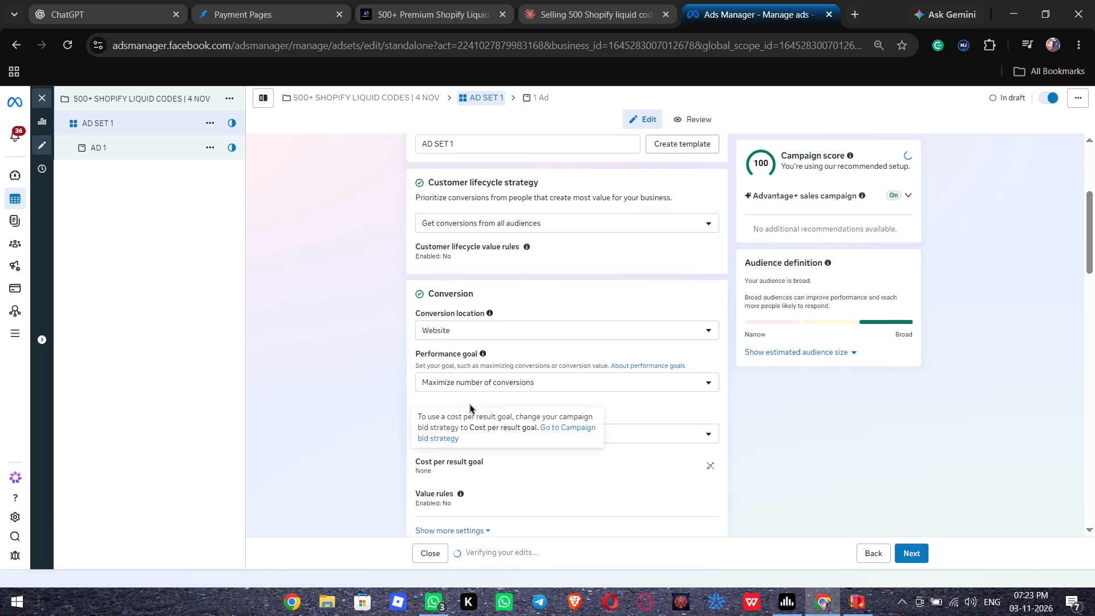
{"action": "scroll", "coordinate": [470, 404], "scroll_direction": "down", "scroll_amount": 1}
{"action": "scroll", "coordinate": [470, 404], "scroll_direction": "up", "scroll_amount": 2}
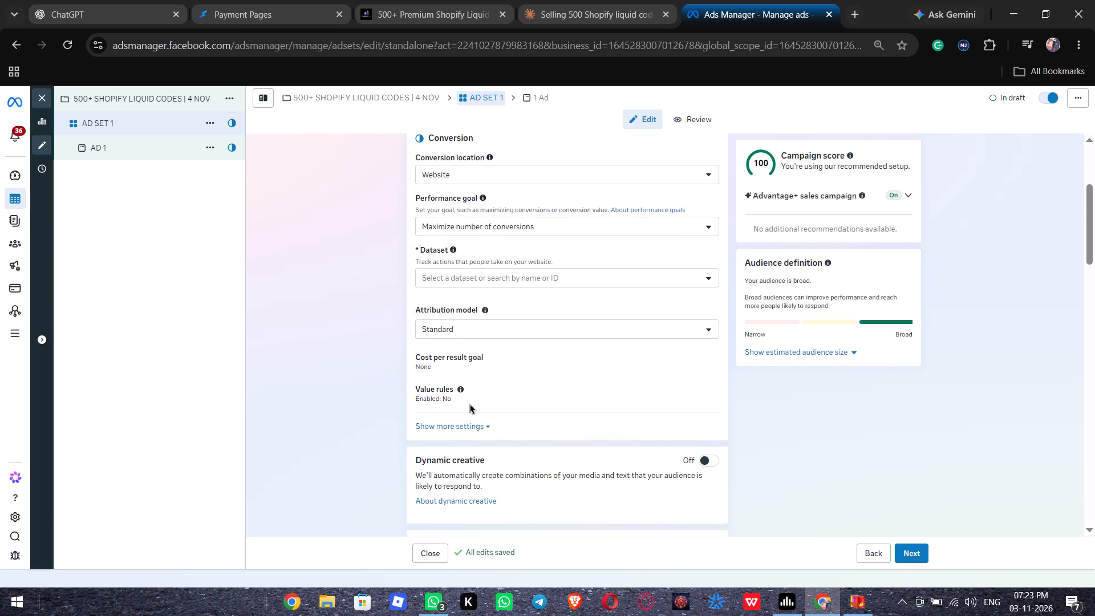
{"action": "left_click", "coordinate": [484, 270]}
{"action": "left_click", "coordinate": [481, 364]}
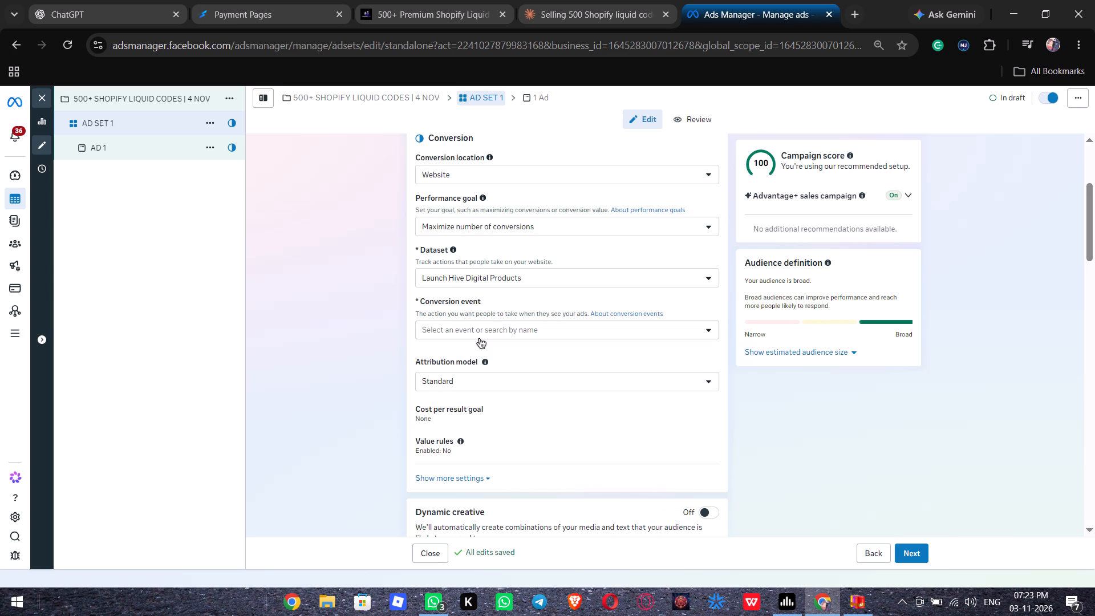
{"action": "left_click", "coordinate": [480, 333]}
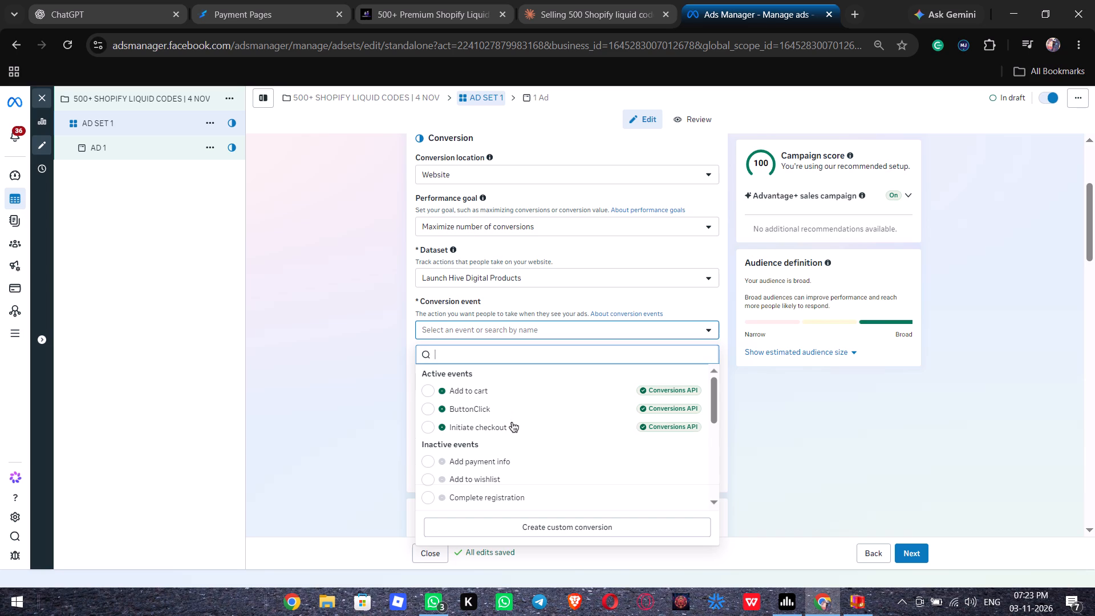
{"action": "type", "text": "pur"}
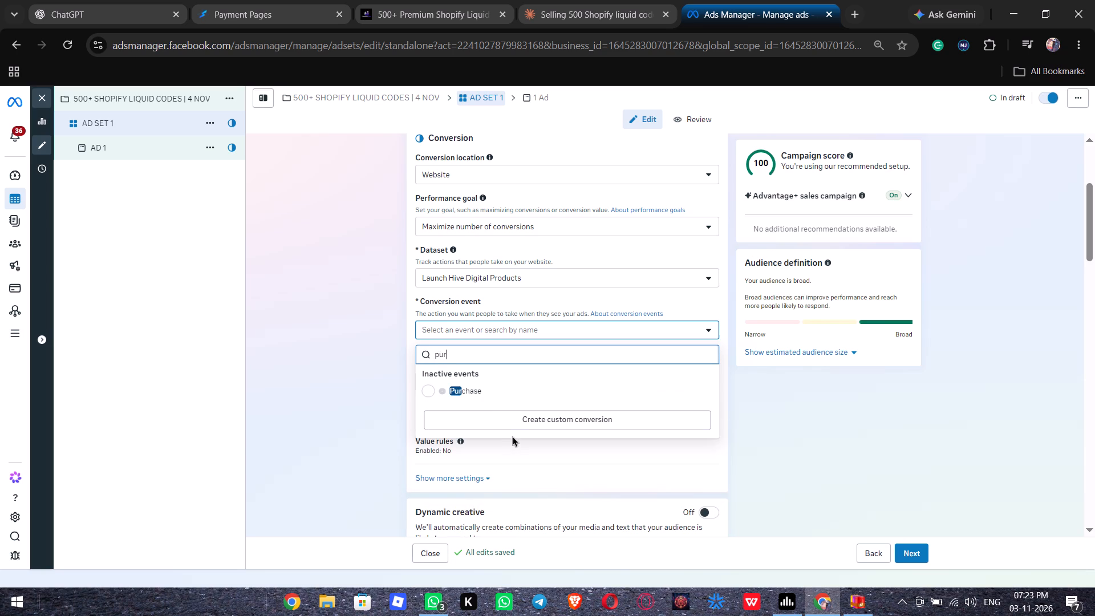
{"action": "left_click", "coordinate": [499, 396]}
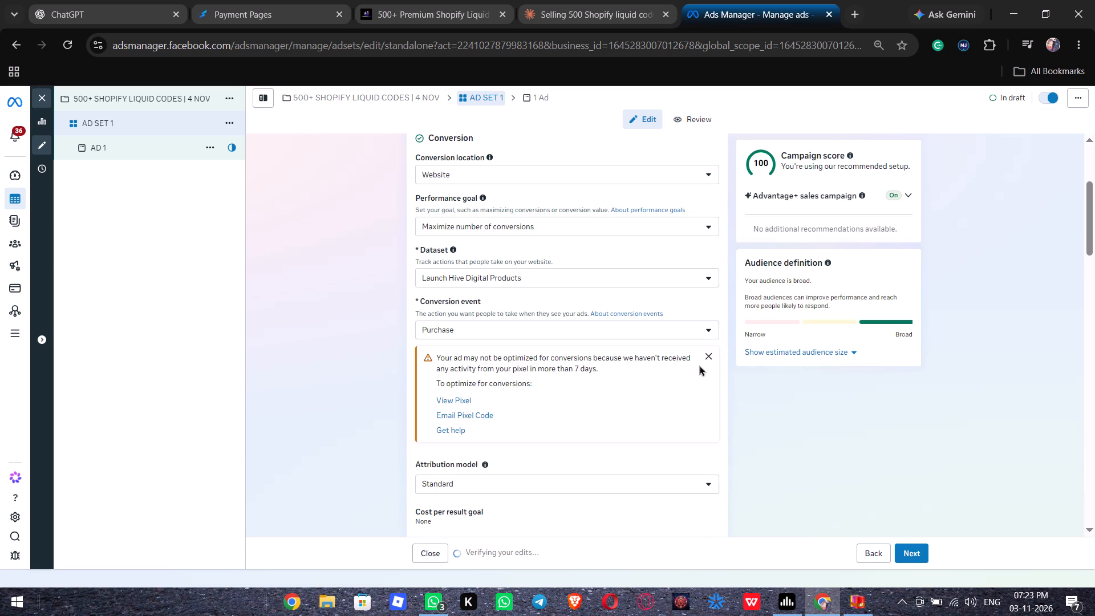
{"action": "left_click", "coordinate": [704, 358]}
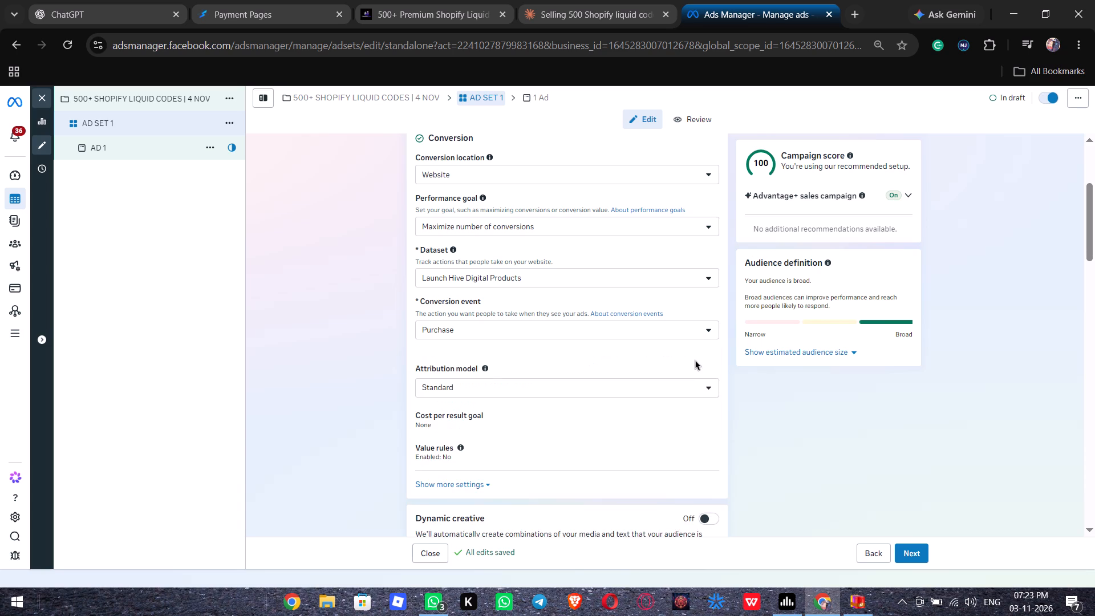
Review AD SET 1's conversion, budget, schedule and audience settings, dismissing the household income notice.
{"action": "scroll", "coordinate": [695, 360], "scroll_direction": "down", "scroll_amount": 1}
{"action": "scroll", "coordinate": [695, 360], "scroll_direction": "up", "scroll_amount": 2}
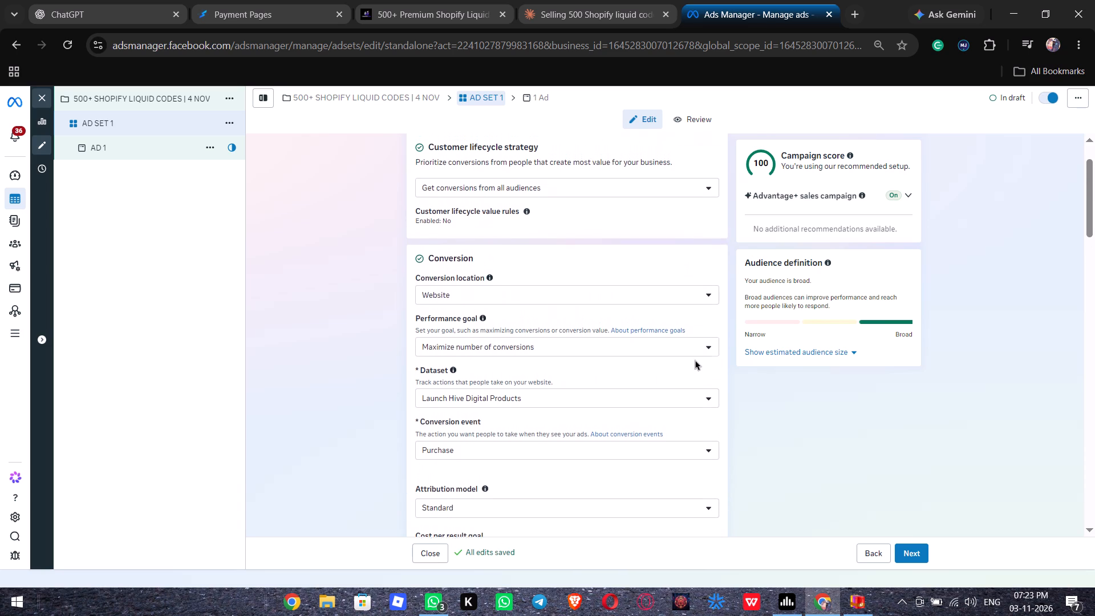
{"action": "scroll", "coordinate": [695, 360], "scroll_direction": "down", "scroll_amount": 1}
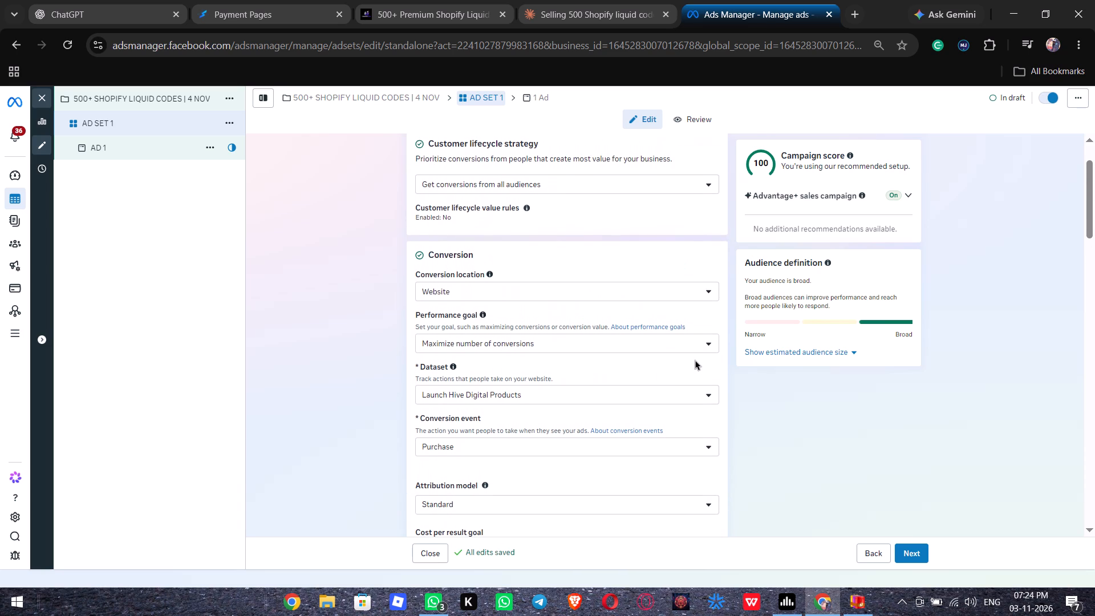
{"action": "scroll", "coordinate": [695, 360], "scroll_direction": "down", "scroll_amount": 1}
{"action": "scroll", "coordinate": [695, 360], "scroll_direction": "up", "scroll_amount": 1}
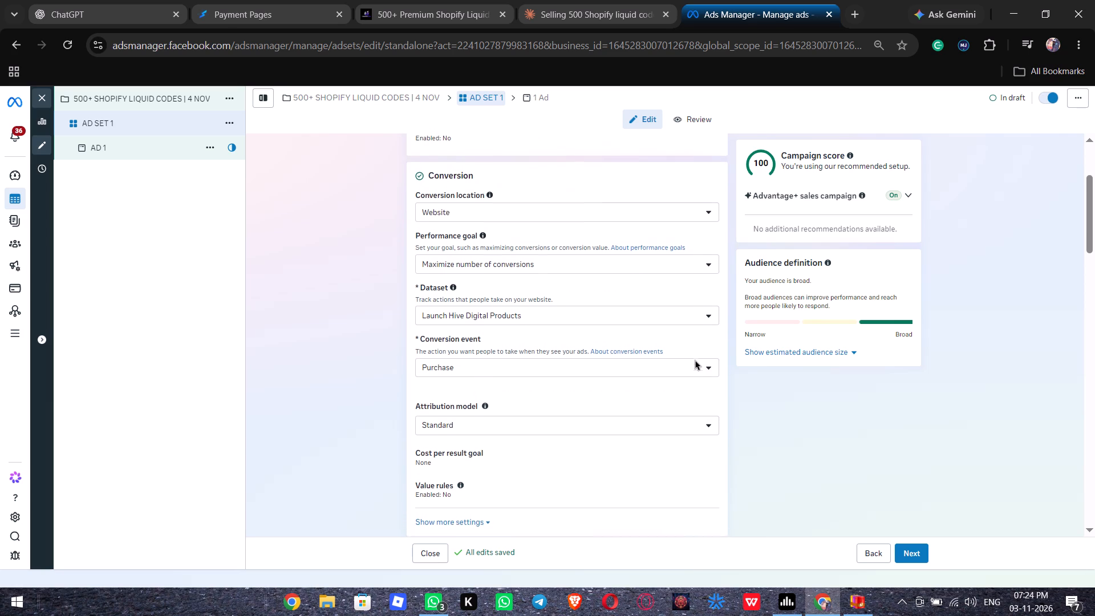
{"action": "scroll", "coordinate": [695, 360], "scroll_direction": "up", "scroll_amount": 2}
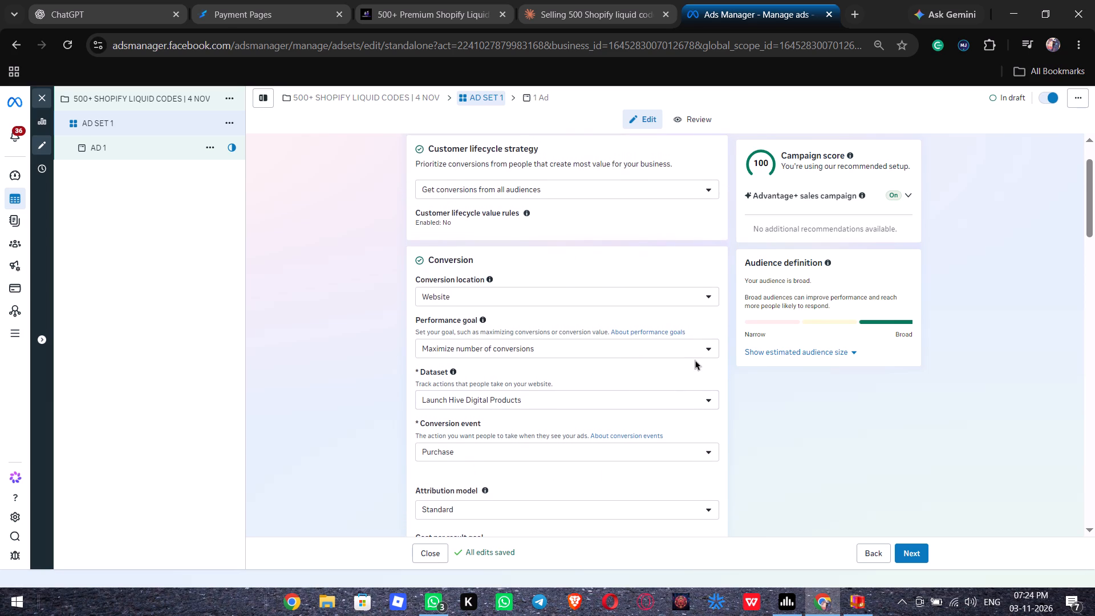
{"action": "scroll", "coordinate": [695, 360], "scroll_direction": "down", "scroll_amount": 1}
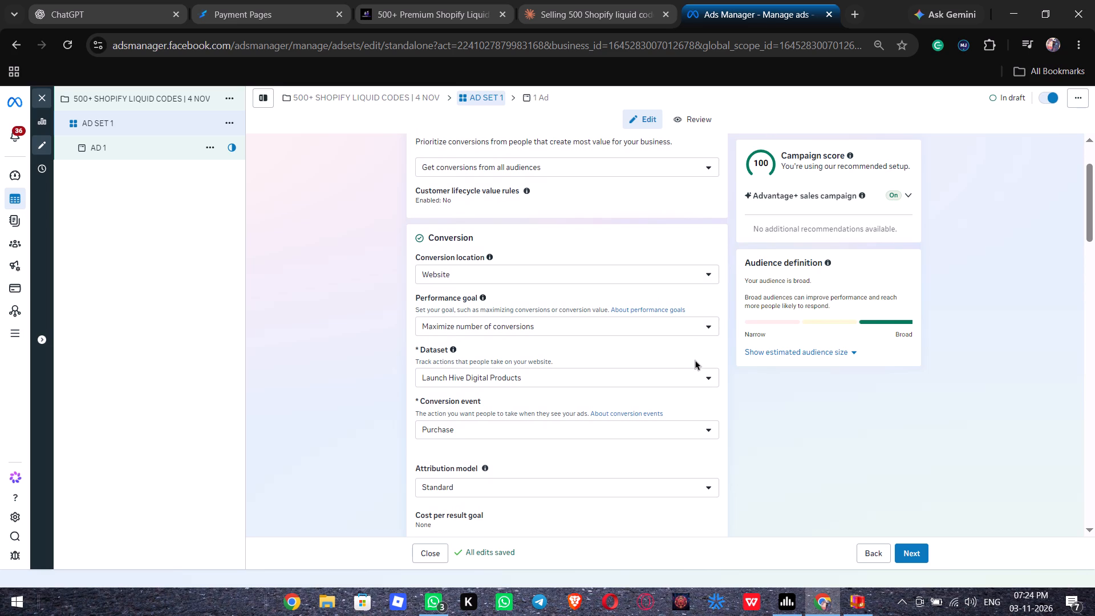
{"action": "scroll", "coordinate": [695, 360], "scroll_direction": "down", "scroll_amount": 1}
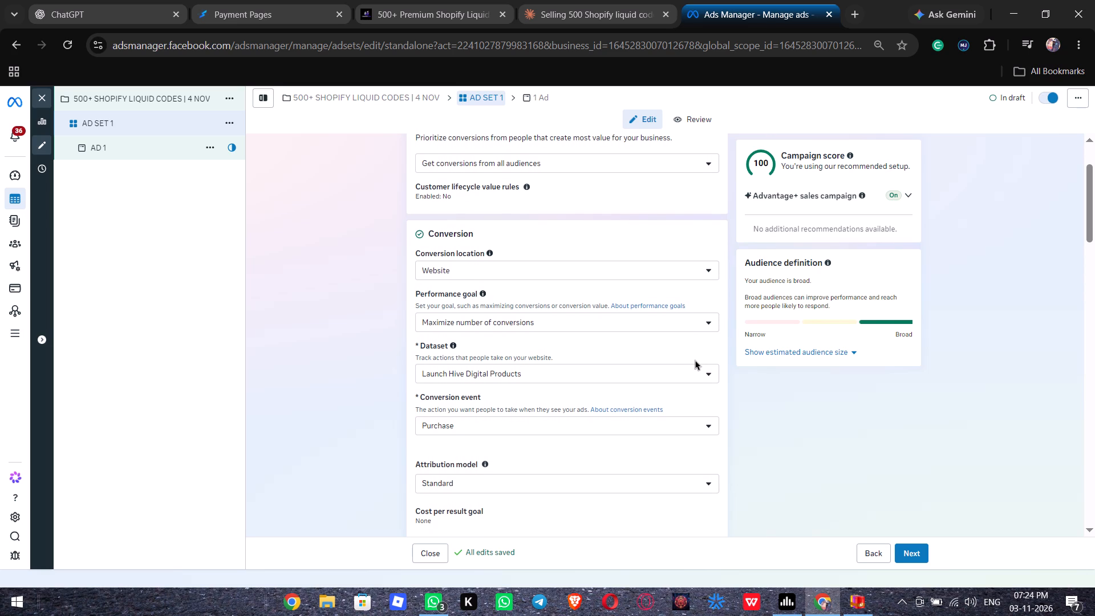
{"action": "scroll", "coordinate": [695, 360], "scroll_direction": "down", "scroll_amount": 1}
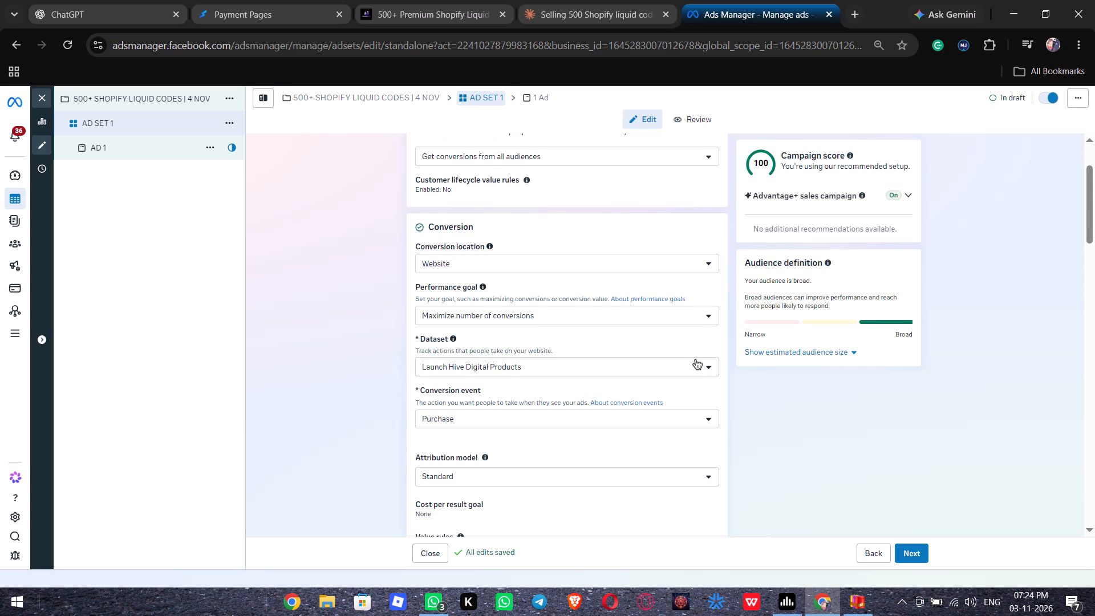
{"action": "scroll", "coordinate": [695, 360], "scroll_direction": "down", "scroll_amount": 1}
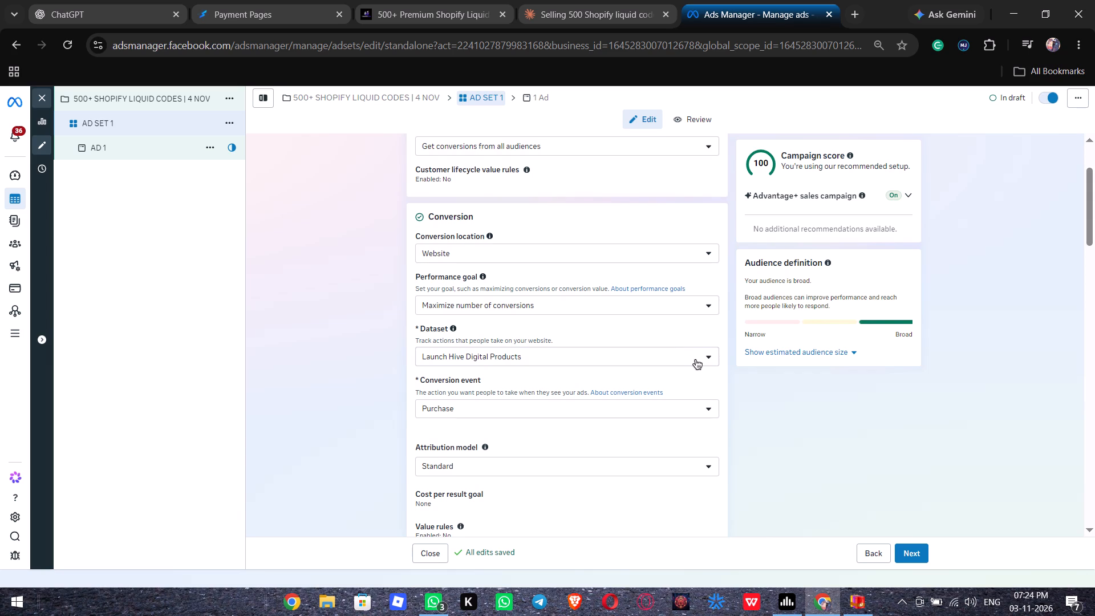
{"action": "scroll", "coordinate": [695, 360], "scroll_direction": "down", "scroll_amount": 1}
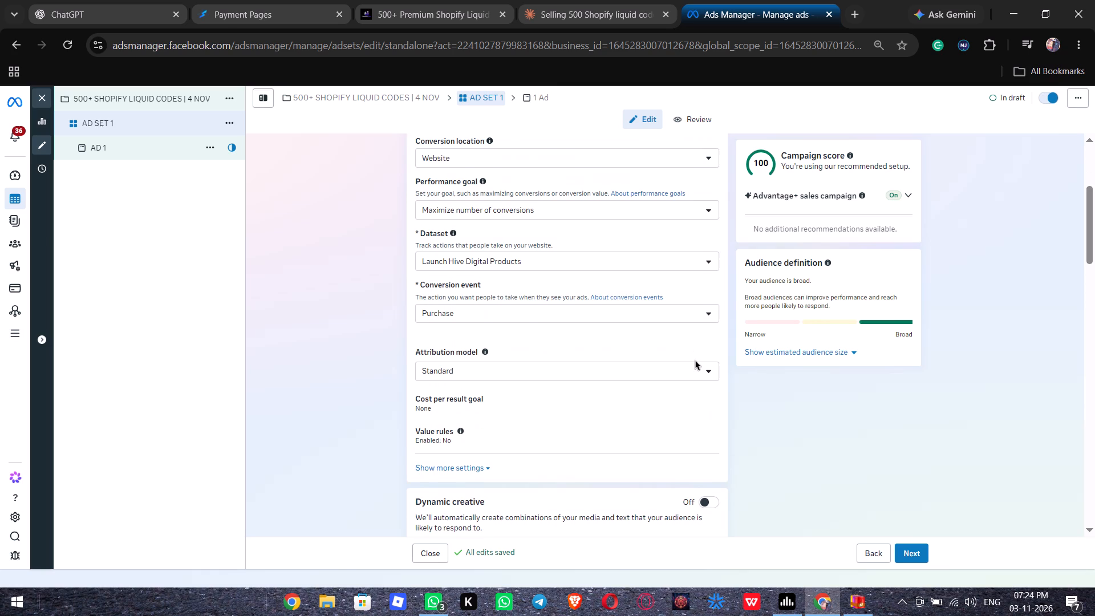
{"action": "scroll", "coordinate": [695, 360], "scroll_direction": "up", "scroll_amount": 2}
{"action": "scroll", "coordinate": [695, 360], "scroll_direction": "down", "scroll_amount": 2}
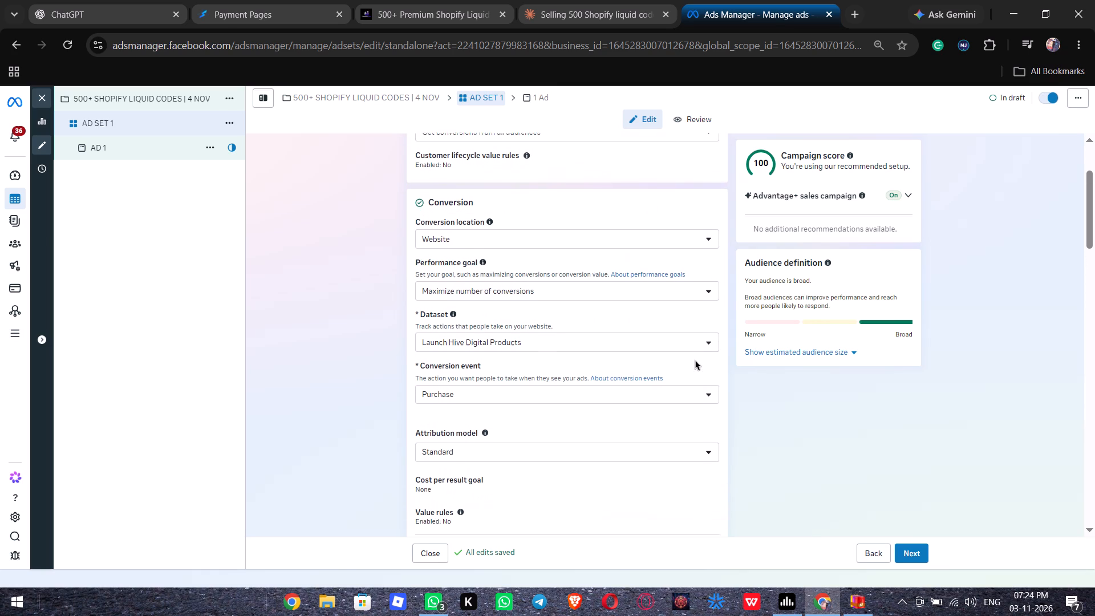
{"action": "scroll", "coordinate": [695, 360], "scroll_direction": "down", "scroll_amount": 1}
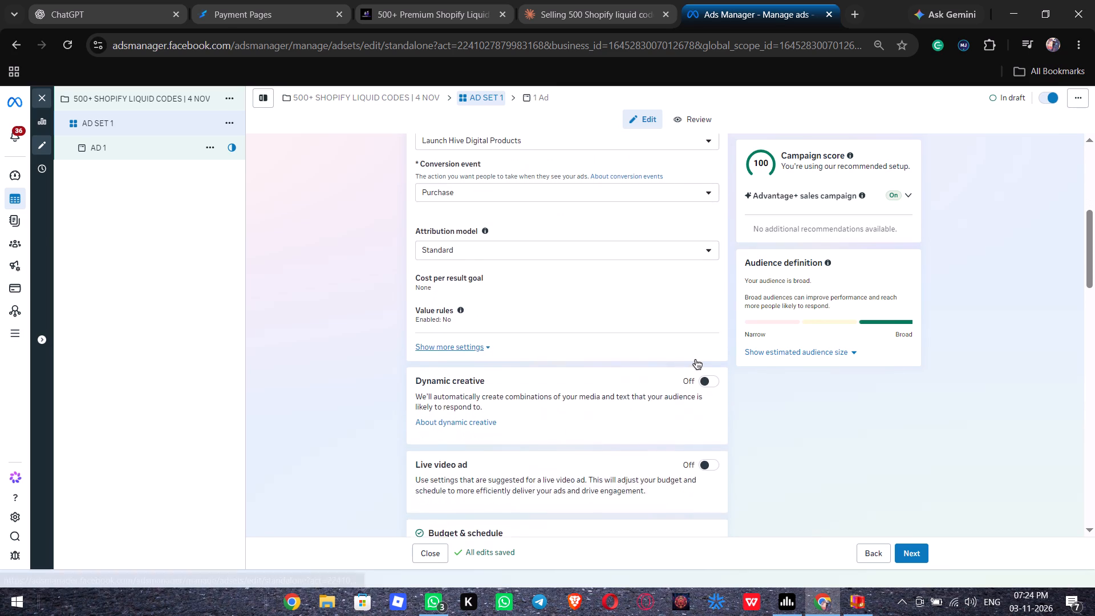
{"action": "scroll", "coordinate": [695, 360], "scroll_direction": "down", "scroll_amount": 1}
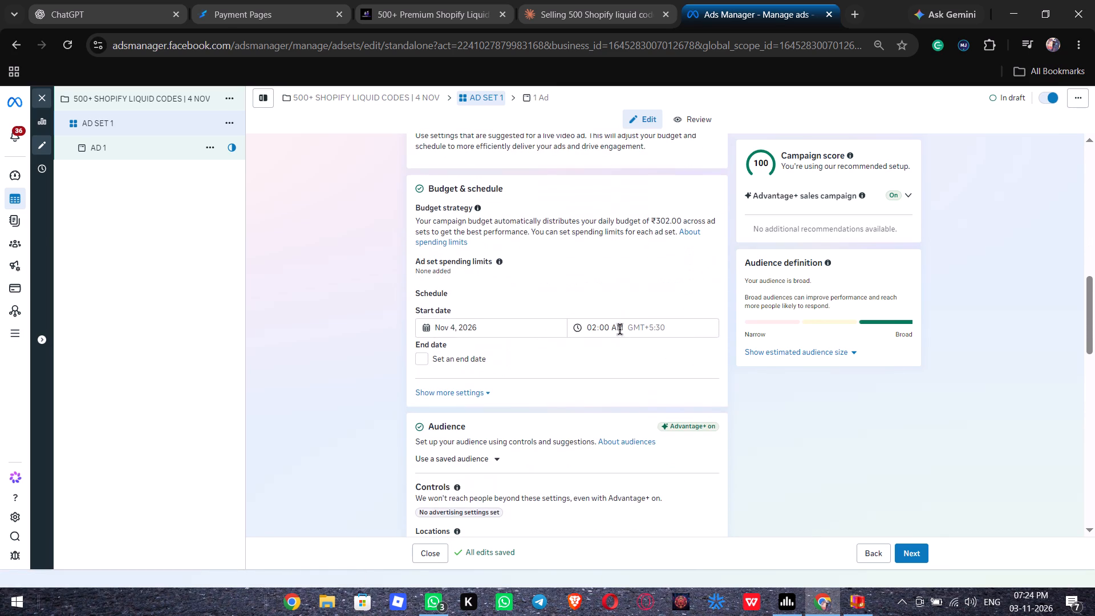
{"action": "scroll", "coordinate": [591, 437], "scroll_direction": "down", "scroll_amount": 1}
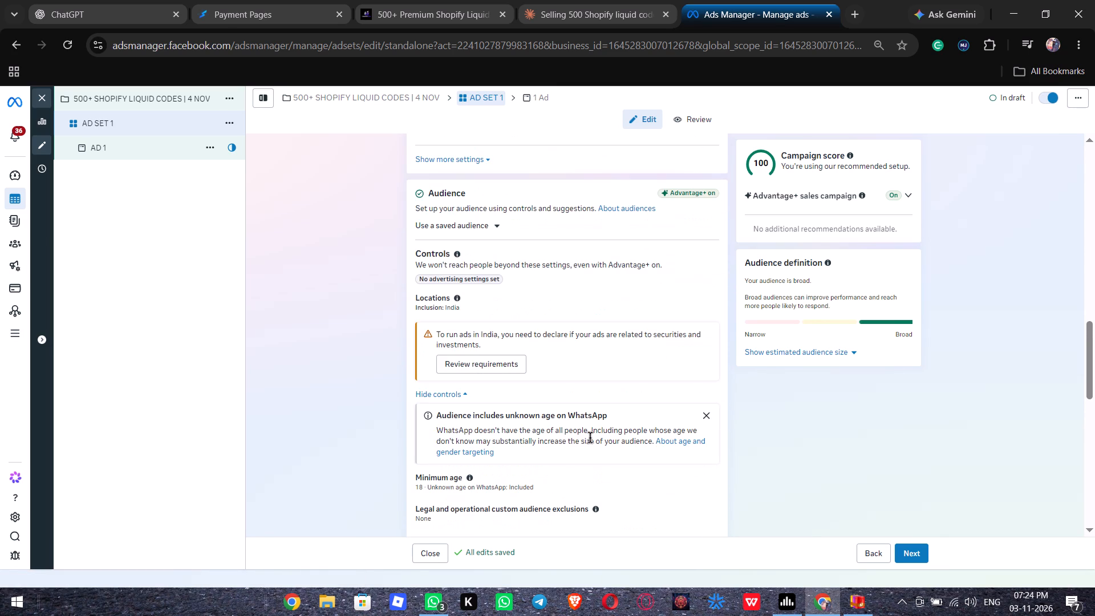
{"action": "scroll", "coordinate": [501, 452], "scroll_direction": "down", "scroll_amount": 2}
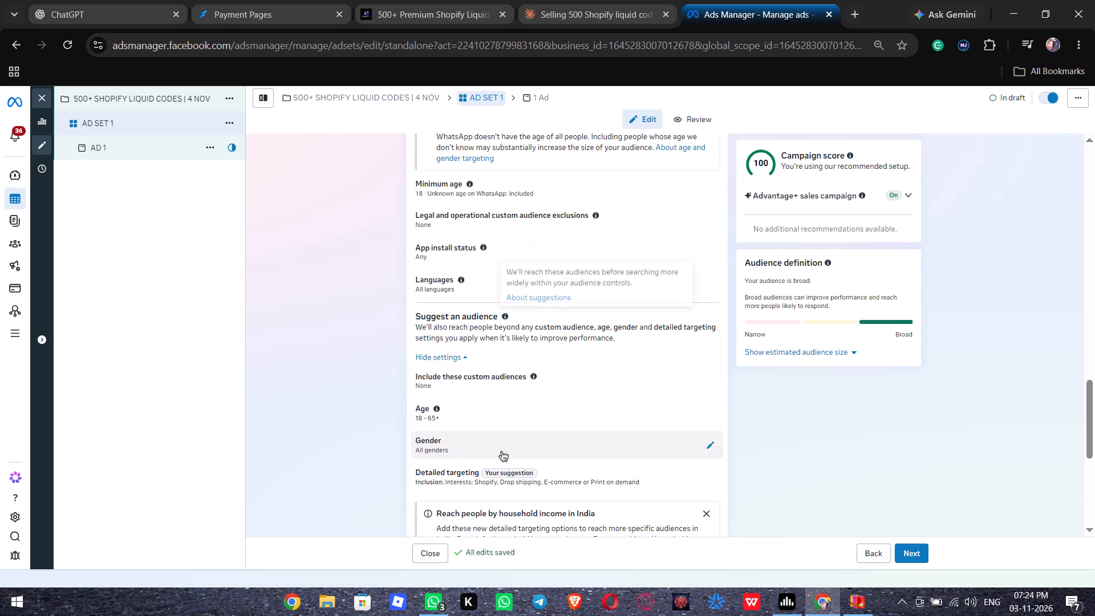
{"action": "scroll", "coordinate": [503, 486], "scroll_direction": "down", "scroll_amount": 1}
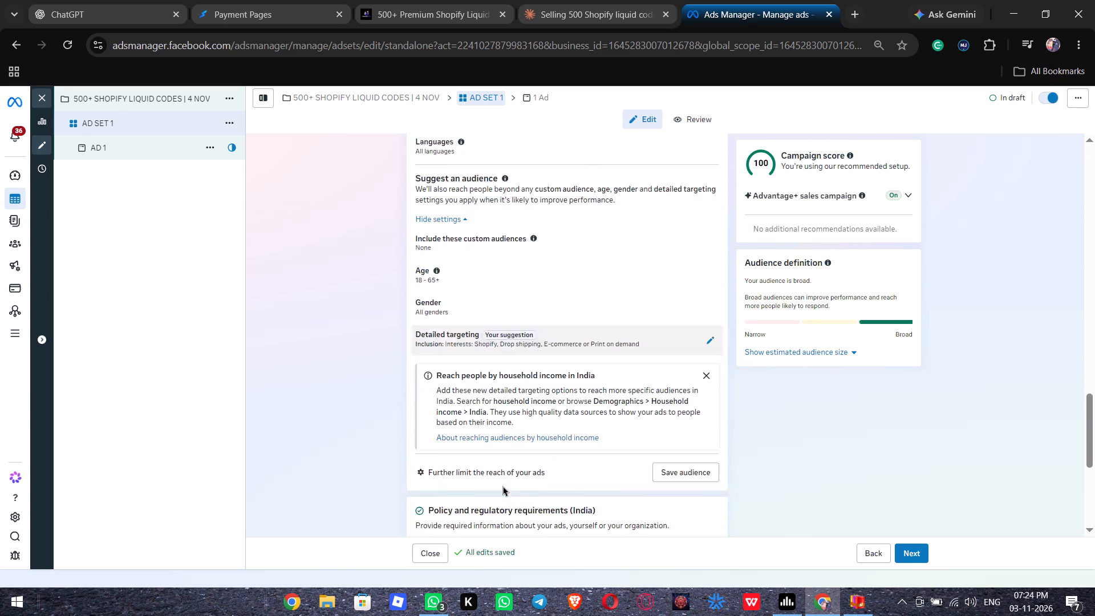
{"action": "scroll", "coordinate": [503, 486], "scroll_direction": "down", "scroll_amount": 1}
{"action": "left_click", "coordinate": [700, 350]}
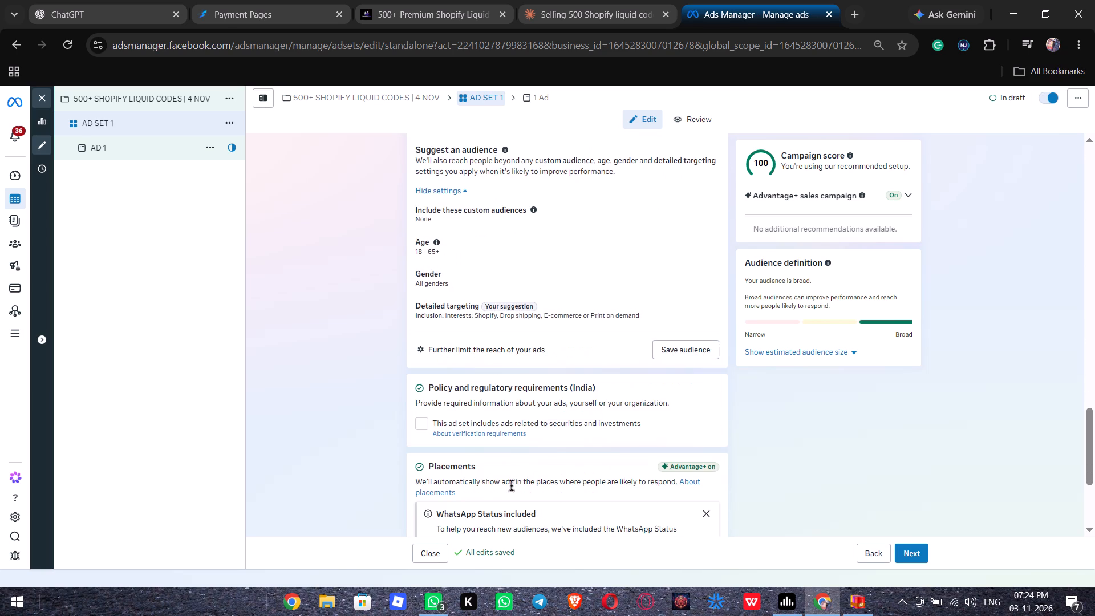
Declare that the ad set includes ads related to securities and investments, and start the India securities ads verification.
{"action": "left_click", "coordinate": [421, 419]}
{"action": "left_click", "coordinate": [457, 500]}
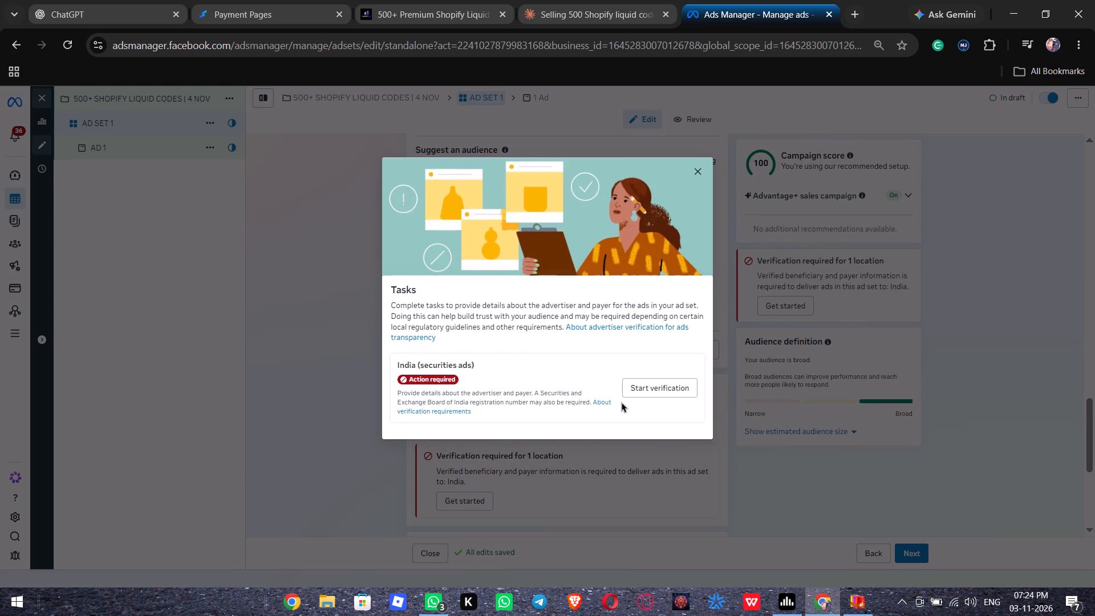
{"action": "left_click", "coordinate": [660, 383]}
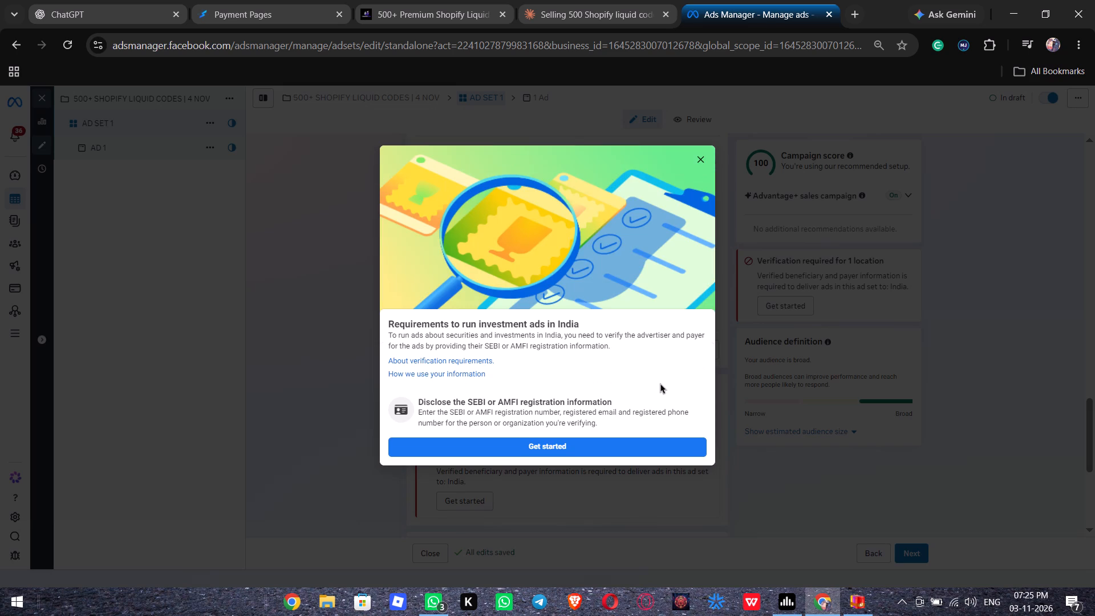
{"action": "left_click", "coordinate": [659, 445]}
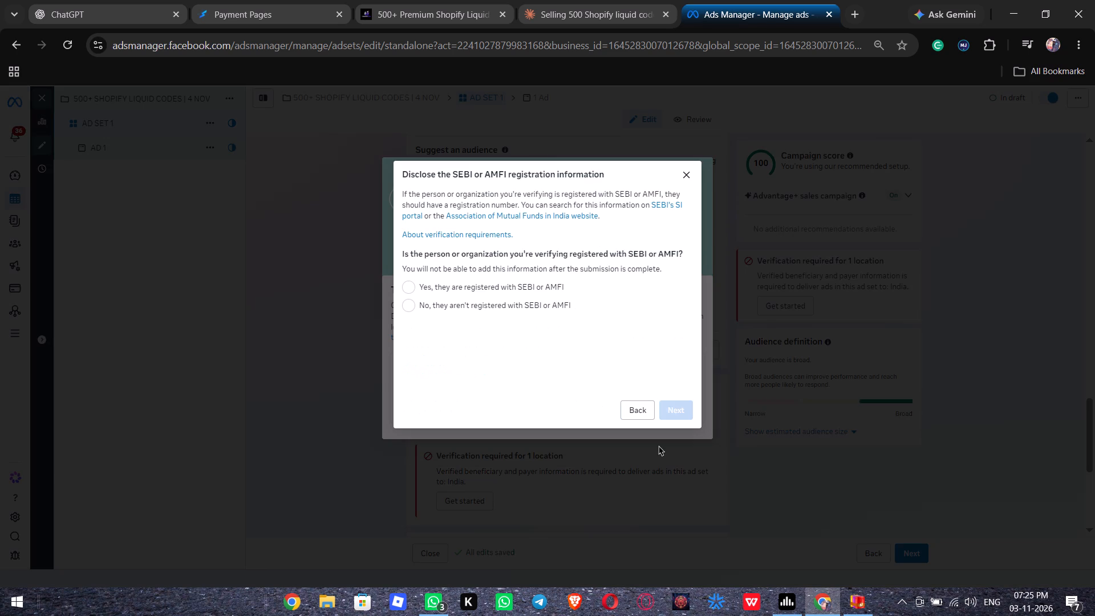
State that the advertiser isn't registered with SEBI or AMFI and choose to verify an organization.
{"action": "left_click", "coordinate": [411, 304]}
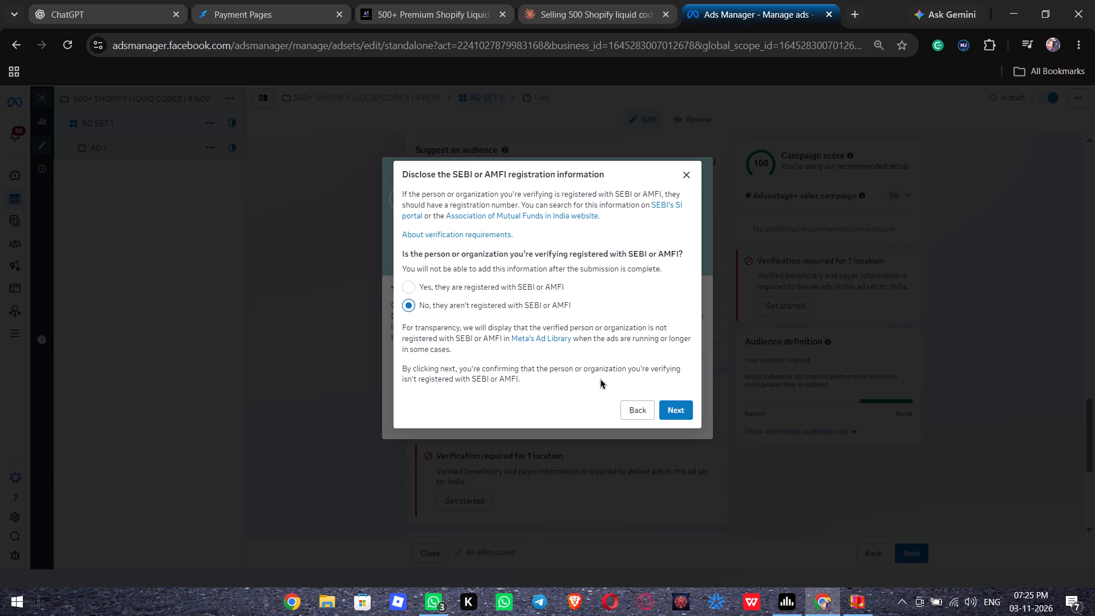
{"action": "left_click", "coordinate": [670, 408]}
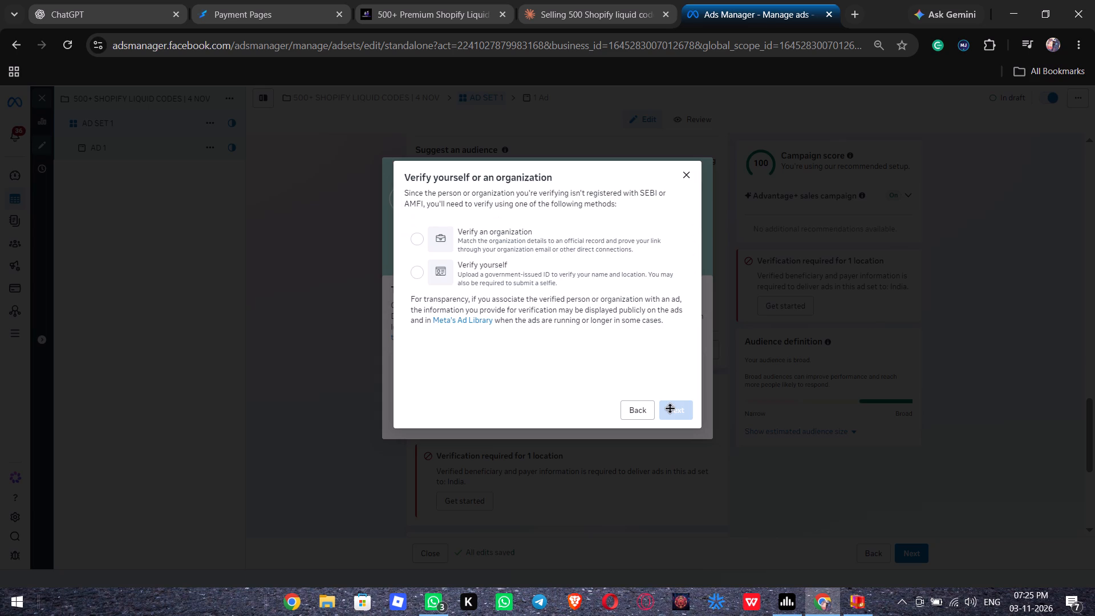
{"action": "left_click", "coordinate": [417, 237]}
{"action": "left_click", "coordinate": [666, 407]}
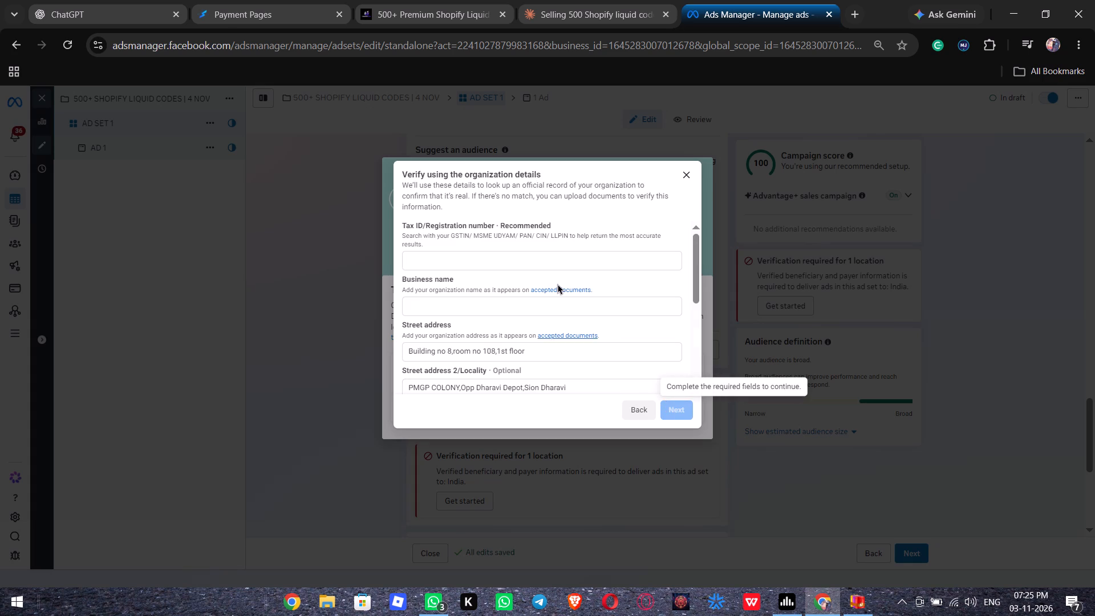
Enter Launch Hive as the business name in the organization verification details.
{"action": "left_click", "coordinate": [486, 303]}
{"action": "type", "text": "Launch Hive"}
{"action": "left_click", "coordinate": [635, 330]}
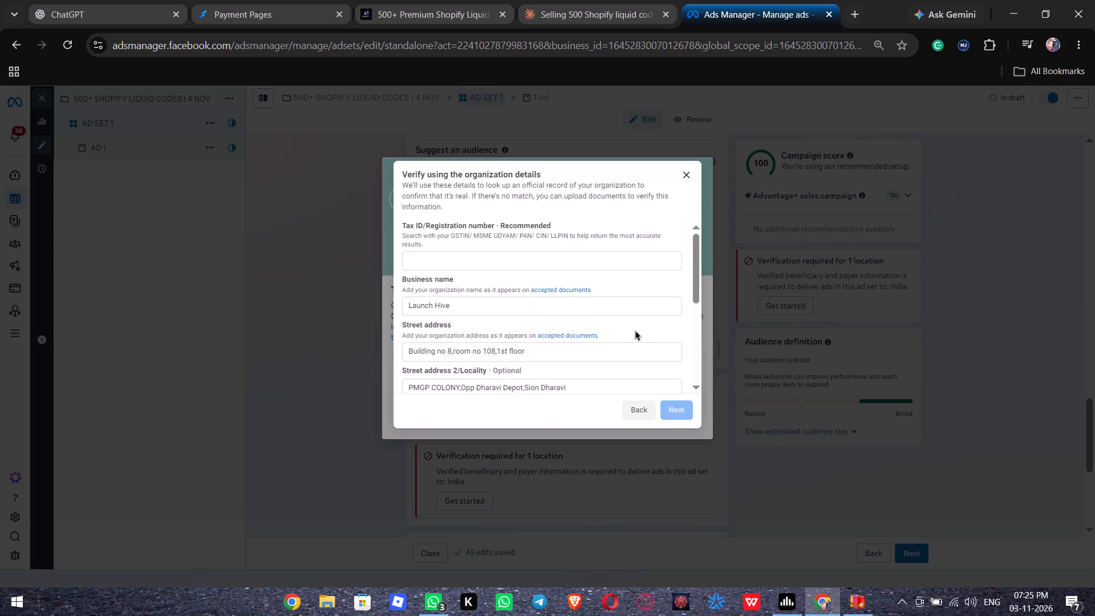
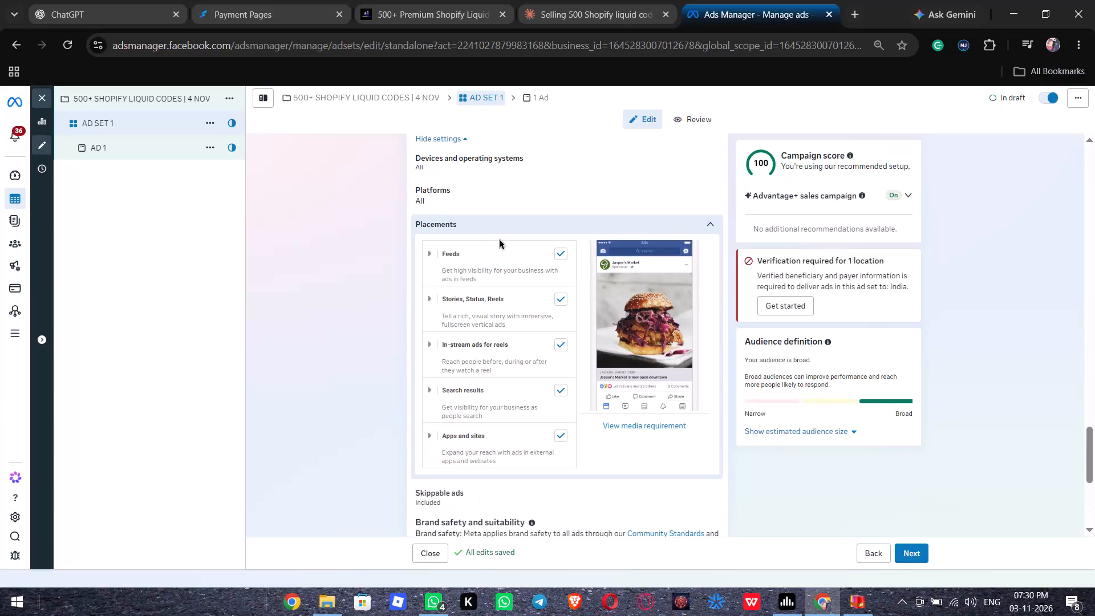
Exclude In-stream ads for reels, Search results, and Apps and sites from AD SET 1's placements, keeping Feeds and Stories, Status, Reels.
{"action": "left_click", "coordinate": [559, 346]}
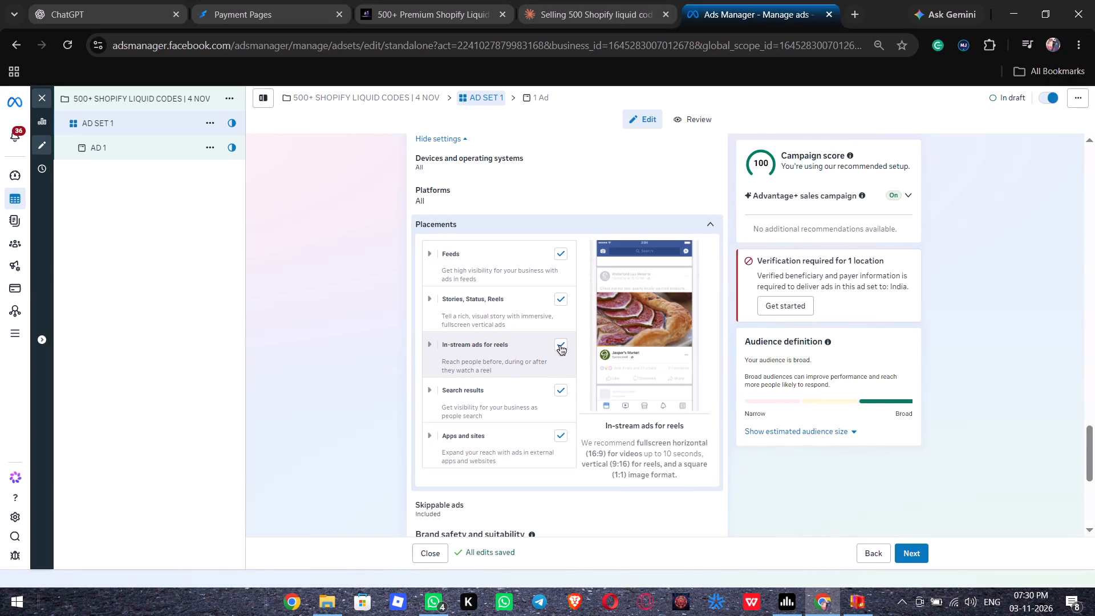
{"action": "left_click", "coordinate": [558, 391]}
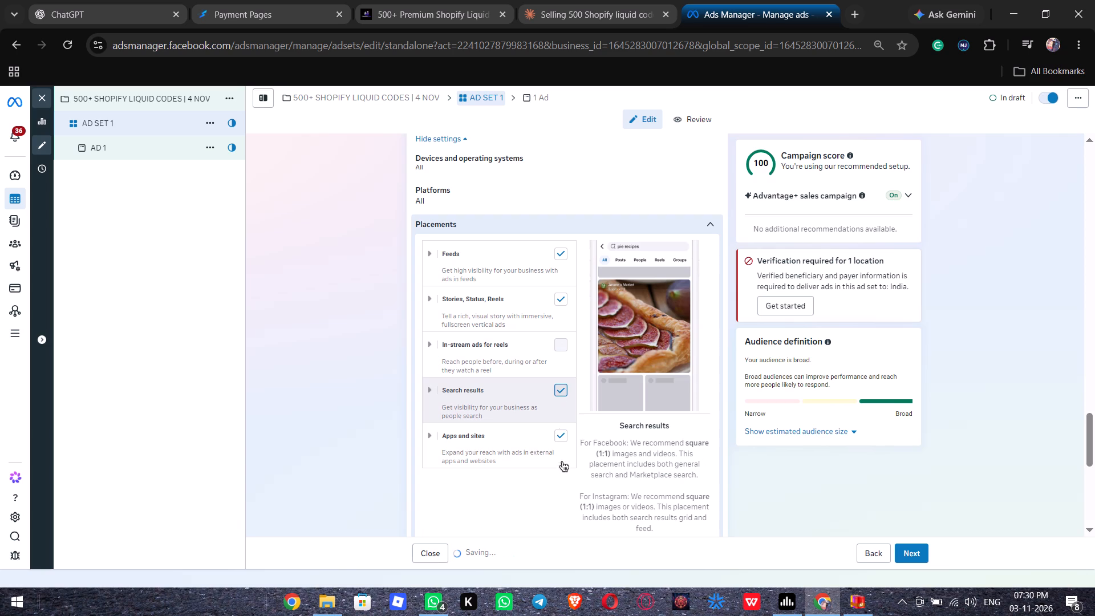
{"action": "left_click", "coordinate": [564, 437]}
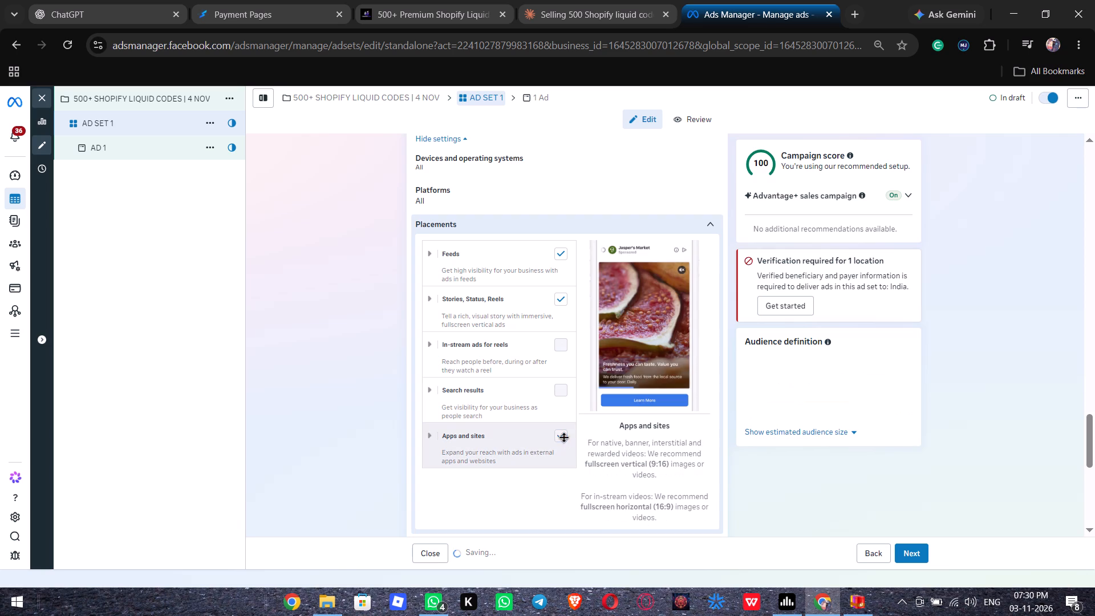
{"action": "left_click", "coordinate": [603, 223]}
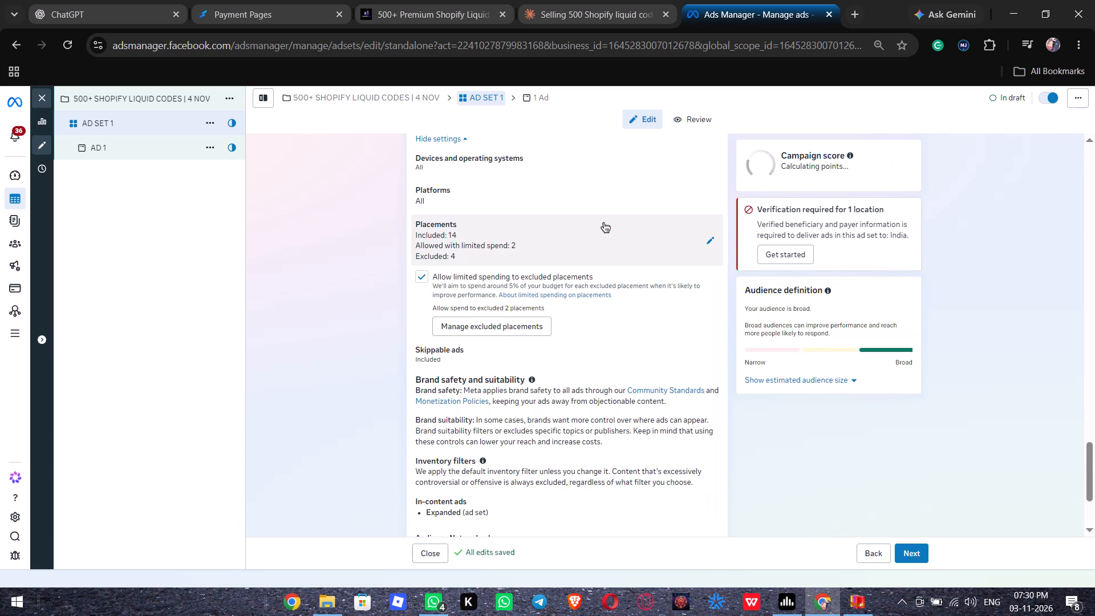
Review the updated placement settings and turn off limited spending to excluded placements for AD SET 1.
{"action": "scroll", "coordinate": [597, 347], "scroll_direction": "up", "scroll_amount": 1}
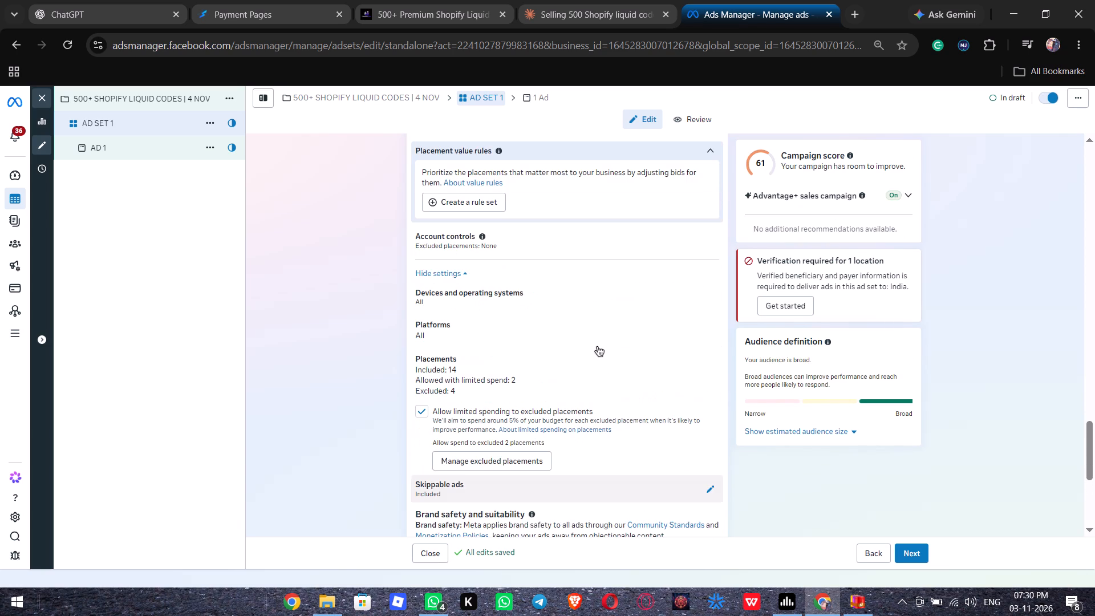
{"action": "scroll", "coordinate": [597, 347], "scroll_direction": "down", "scroll_amount": 1}
{"action": "scroll", "coordinate": [597, 347], "scroll_direction": "up", "scroll_amount": 1}
{"action": "scroll", "coordinate": [597, 347], "scroll_direction": "down", "scroll_amount": 1}
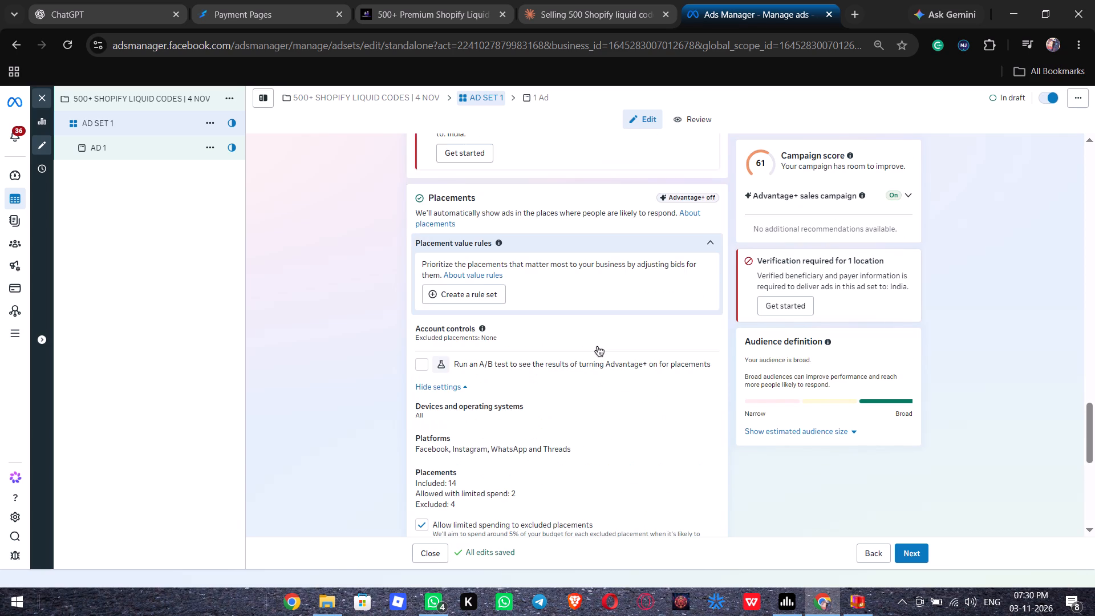
{"action": "scroll", "coordinate": [597, 347], "scroll_direction": "down", "scroll_amount": 1}
{"action": "left_click", "coordinate": [426, 432]}
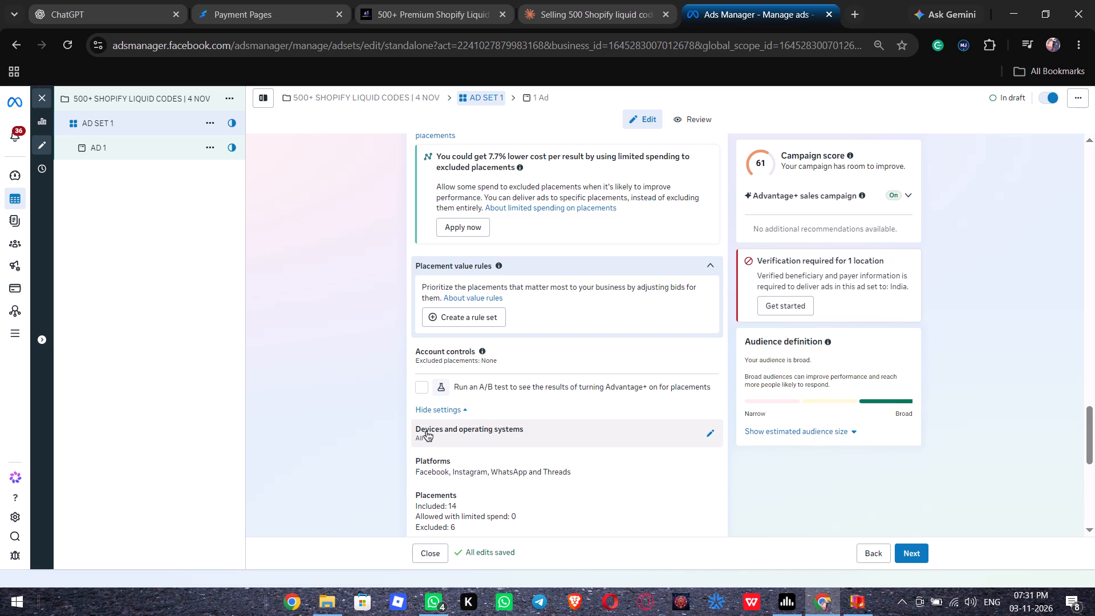
Examine AD SET 1's device and operating system options and its brand safety and suitability settings.
{"action": "left_click", "coordinate": [426, 432]}
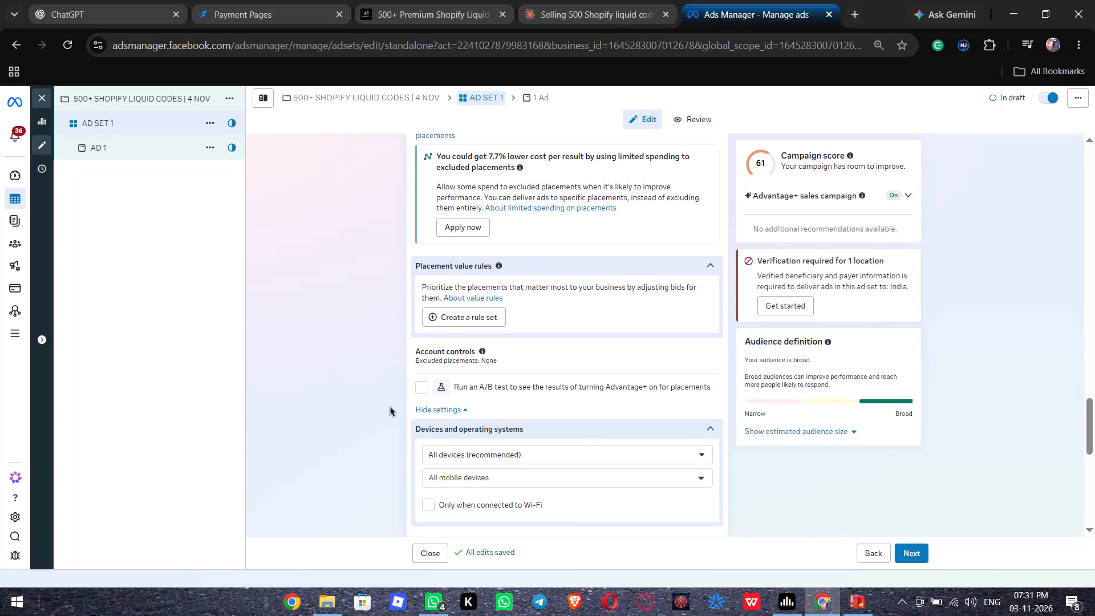
{"action": "scroll", "coordinate": [390, 406], "scroll_direction": "down", "scroll_amount": 1}
{"action": "left_click", "coordinate": [457, 386]}
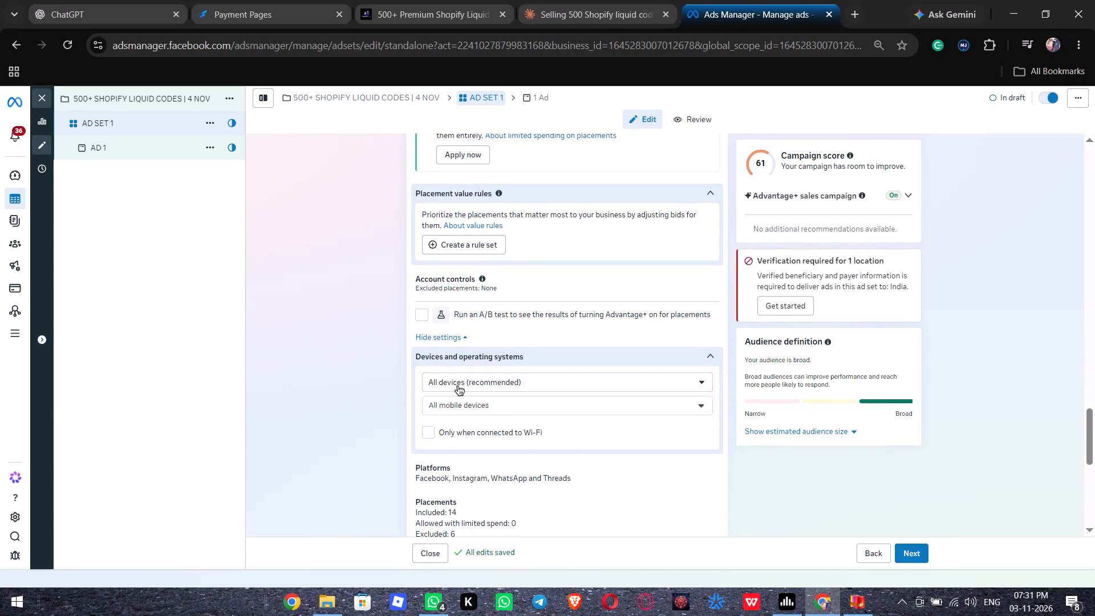
{"action": "left_click", "coordinate": [457, 386]}
{"action": "left_click", "coordinate": [457, 399]}
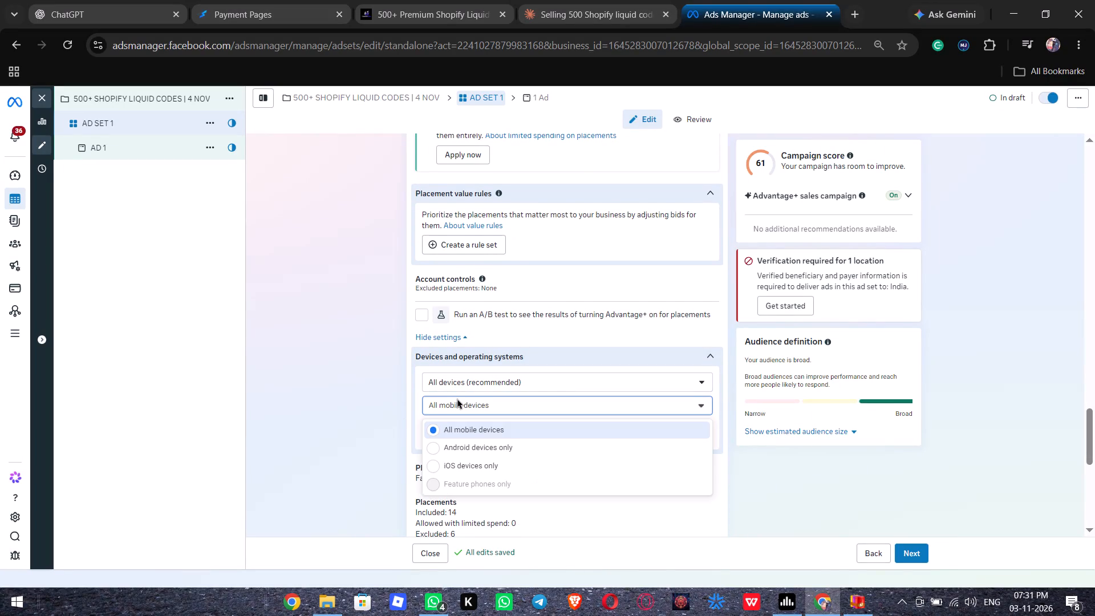
{"action": "scroll", "coordinate": [457, 399], "scroll_direction": "down", "scroll_amount": 1}
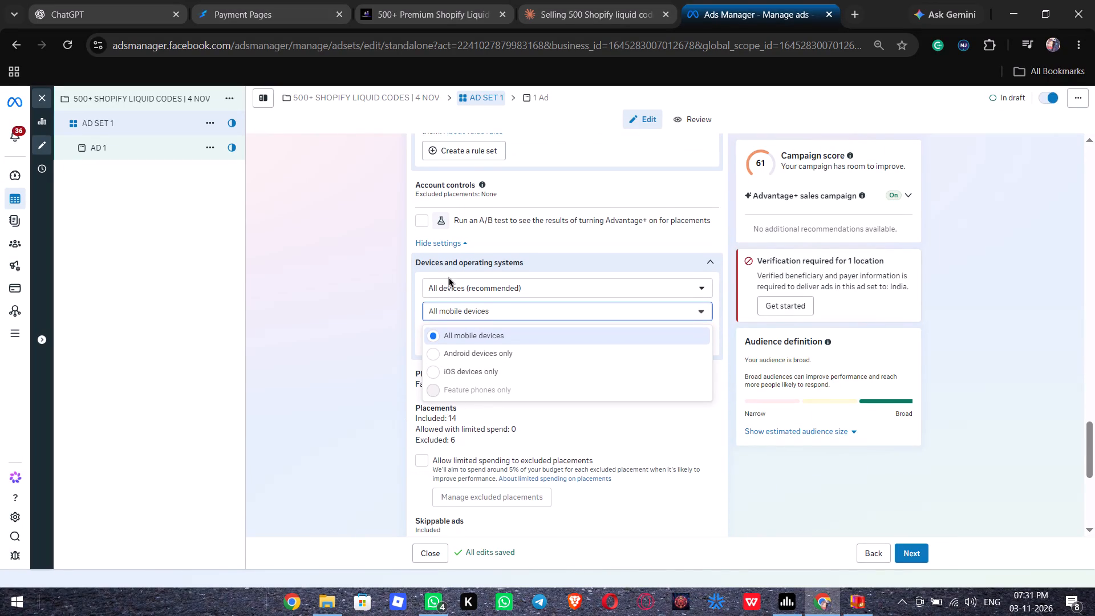
{"action": "left_click", "coordinate": [442, 311]}
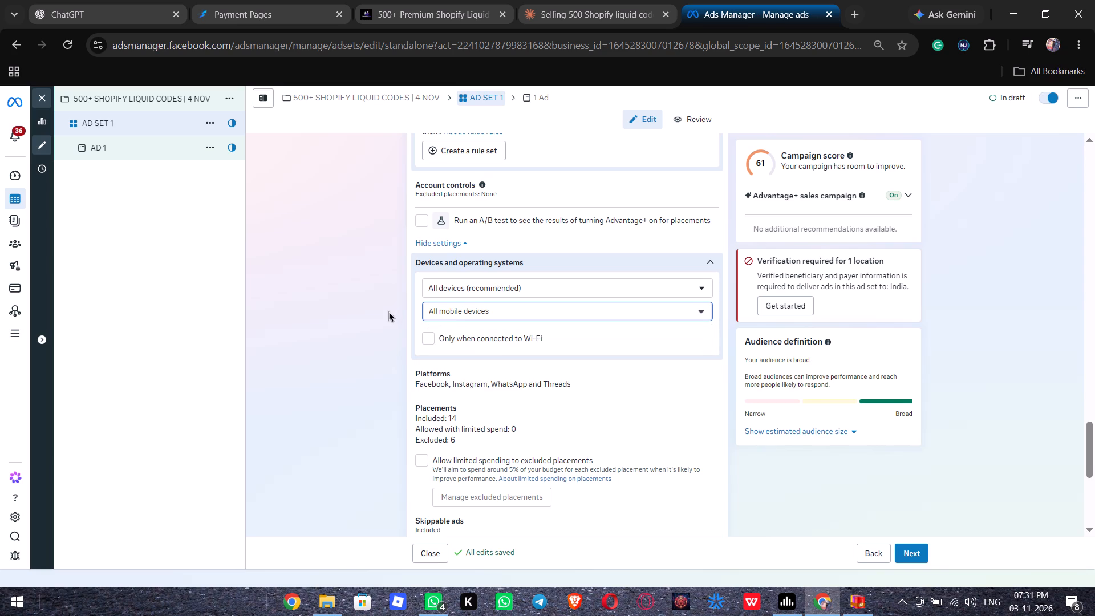
{"action": "left_click", "coordinate": [389, 311]}
{"action": "scroll", "coordinate": [389, 311], "scroll_direction": "down", "scroll_amount": 2}
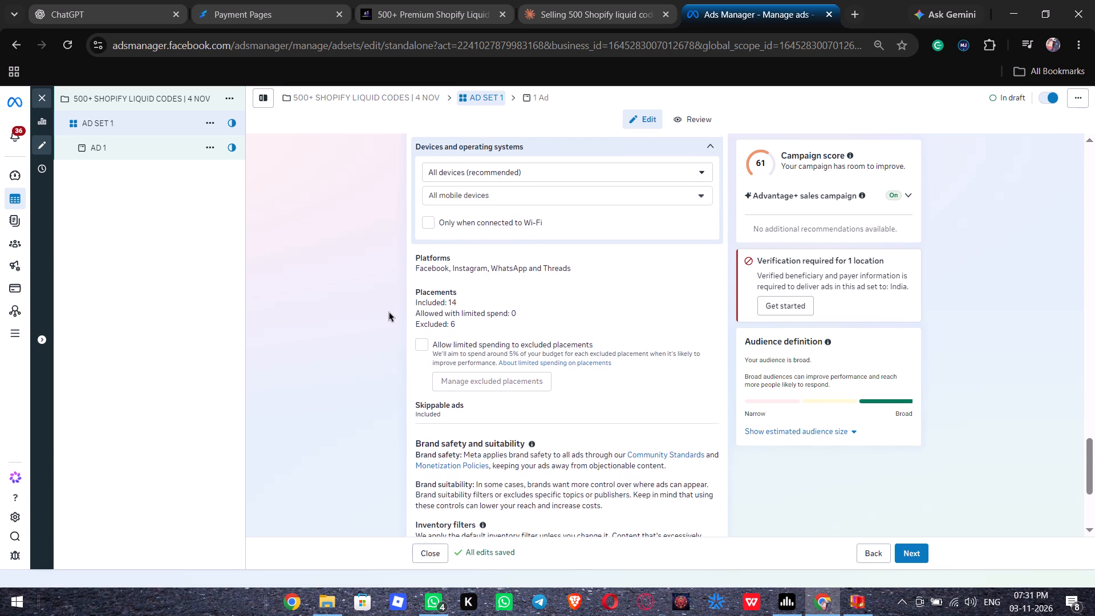
{"action": "scroll", "coordinate": [389, 311], "scroll_direction": "down", "scroll_amount": 6}
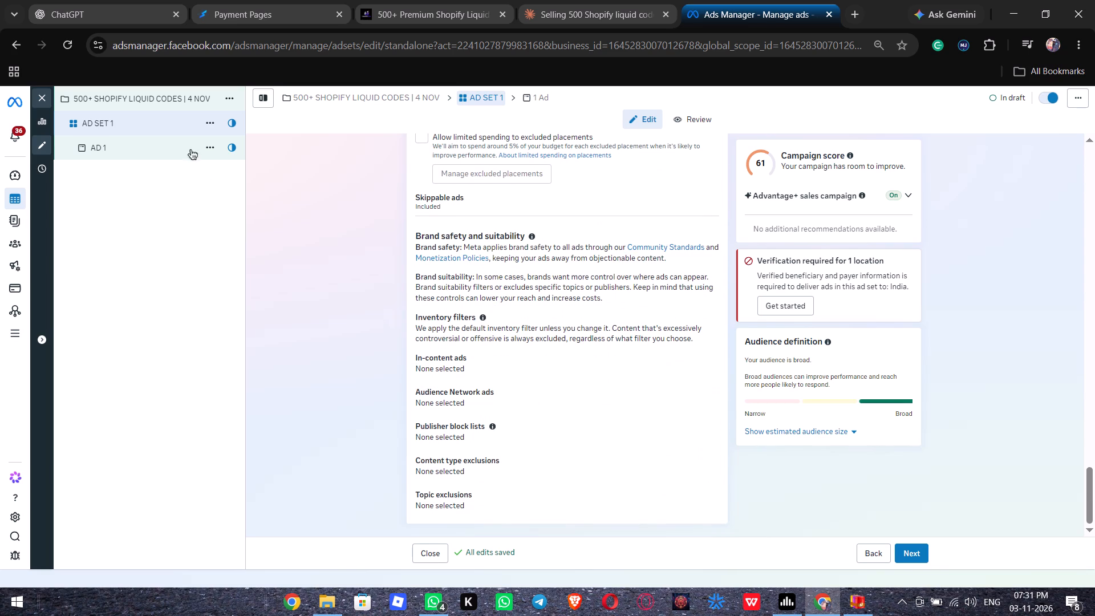
Clear the declaration that AD SET 1 includes ads related to securities and investments in the India policy and regulatory requirements.
{"action": "scroll", "coordinate": [390, 315], "scroll_direction": "up", "scroll_amount": 6}
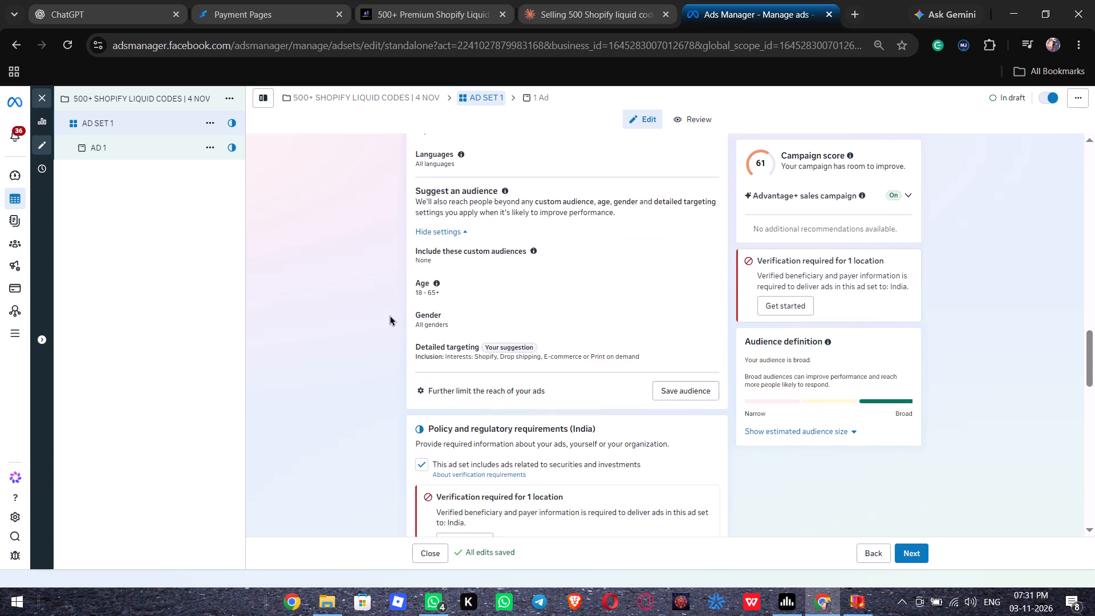
{"action": "scroll", "coordinate": [390, 315], "scroll_direction": "down", "scroll_amount": 1}
{"action": "left_click", "coordinate": [455, 414]}
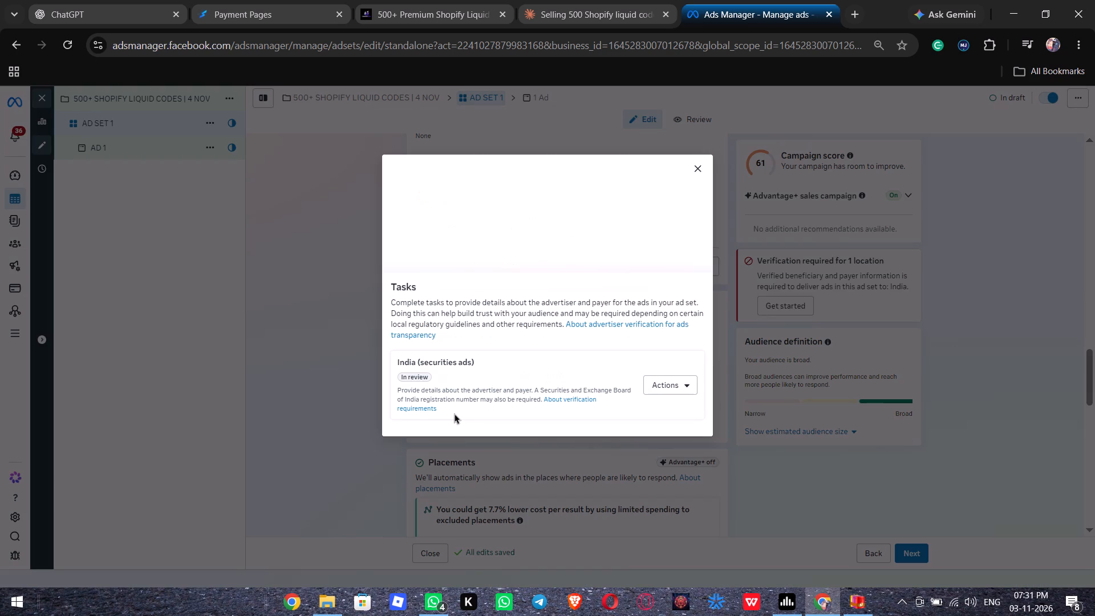
{"action": "left_click", "coordinate": [696, 164]}
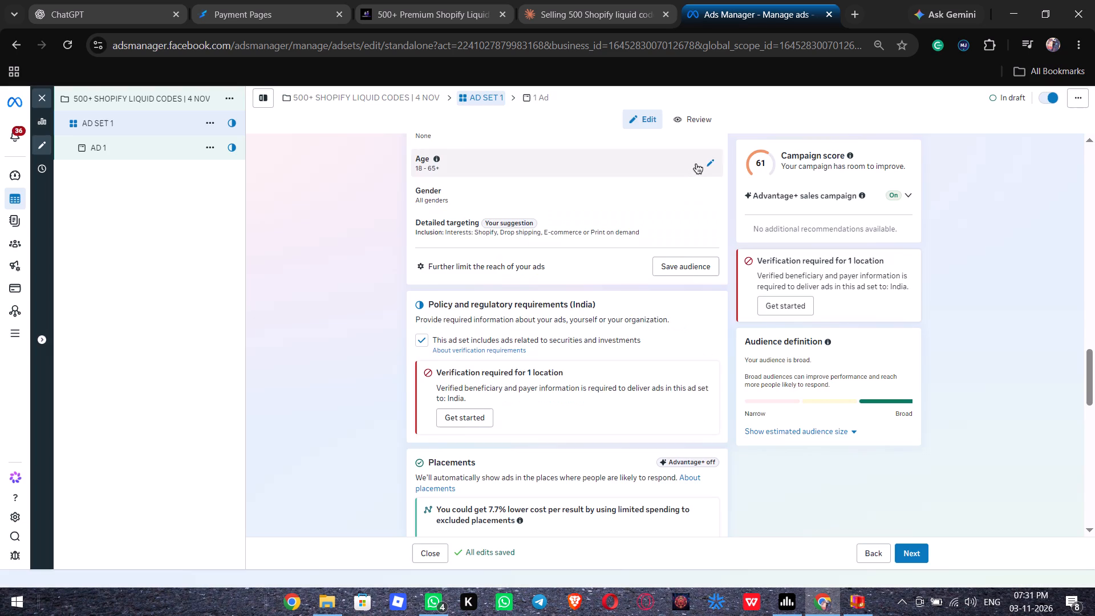
{"action": "left_click", "coordinate": [422, 339]}
{"action": "left_click", "coordinate": [162, 150]}
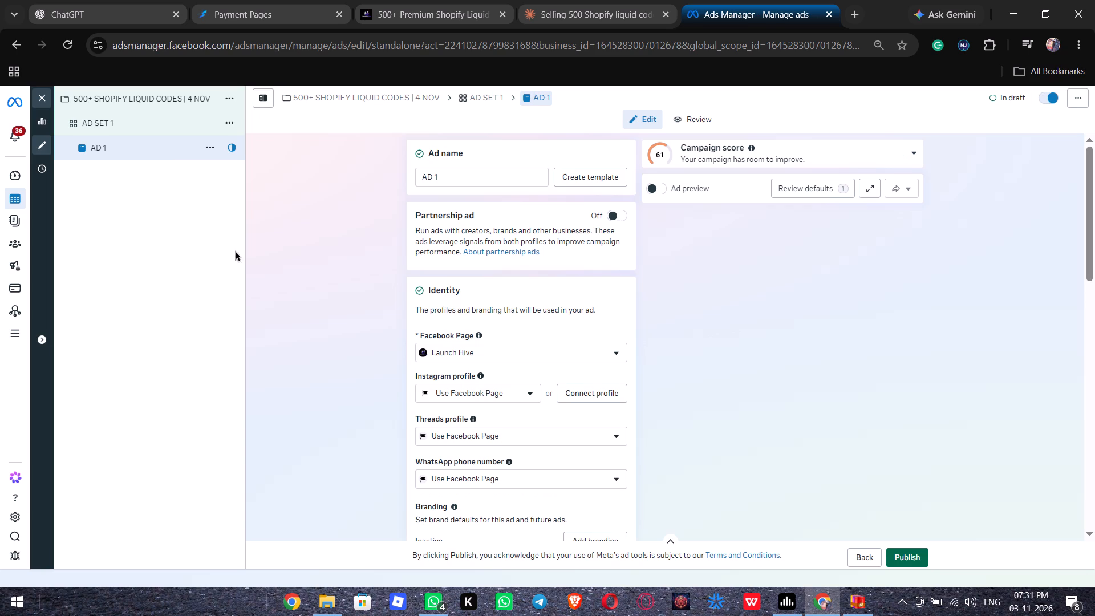
{"action": "scroll", "coordinate": [439, 260], "scroll_direction": "down", "scroll_amount": 3}
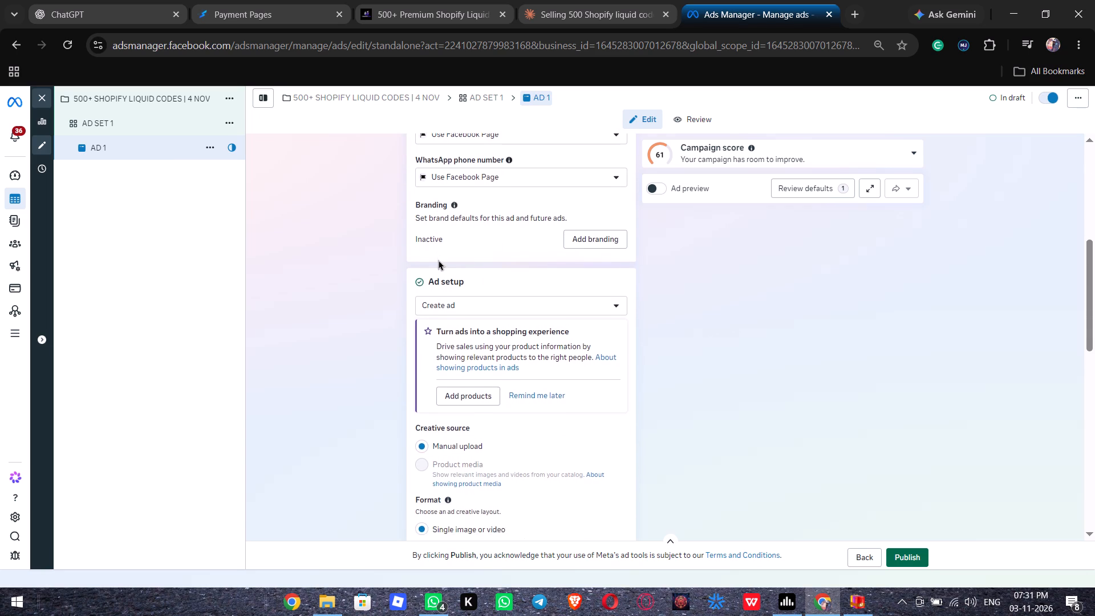
{"action": "scroll", "coordinate": [439, 260], "scroll_direction": "down", "scroll_amount": 5}
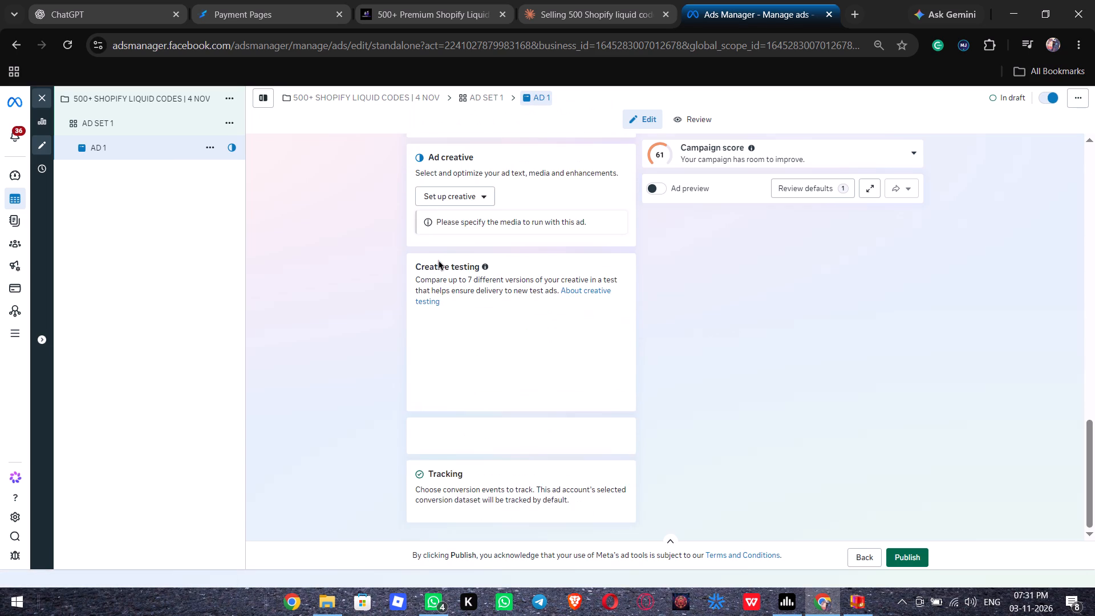
{"action": "scroll", "coordinate": [439, 260], "scroll_direction": "up", "scroll_amount": 1}
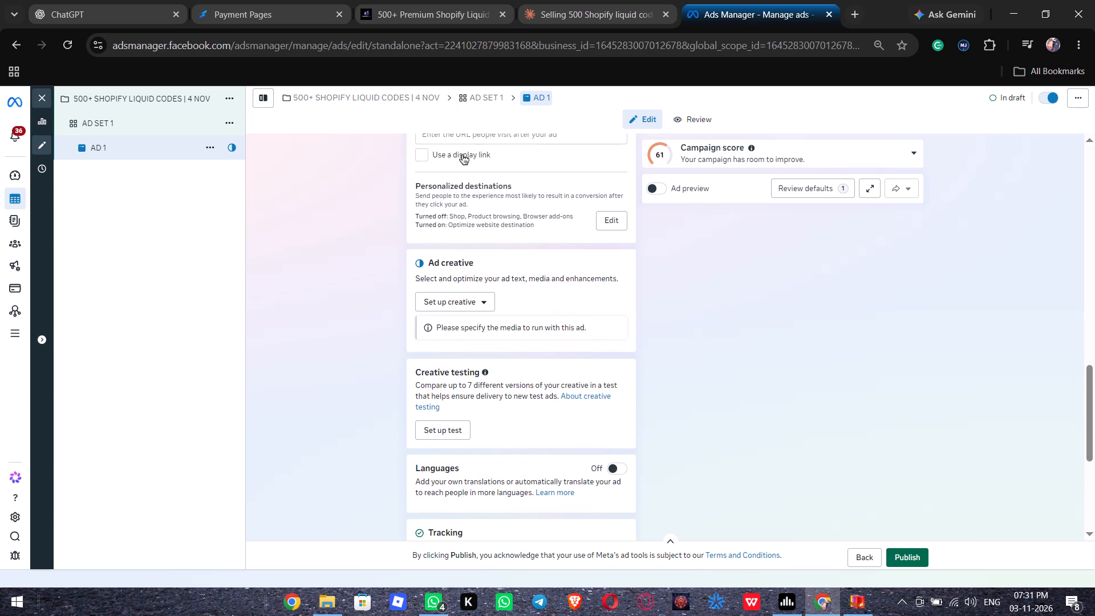
{"action": "scroll", "coordinate": [464, 149], "scroll_direction": "up", "scroll_amount": 1}
{"action": "left_click", "coordinate": [466, 218]}
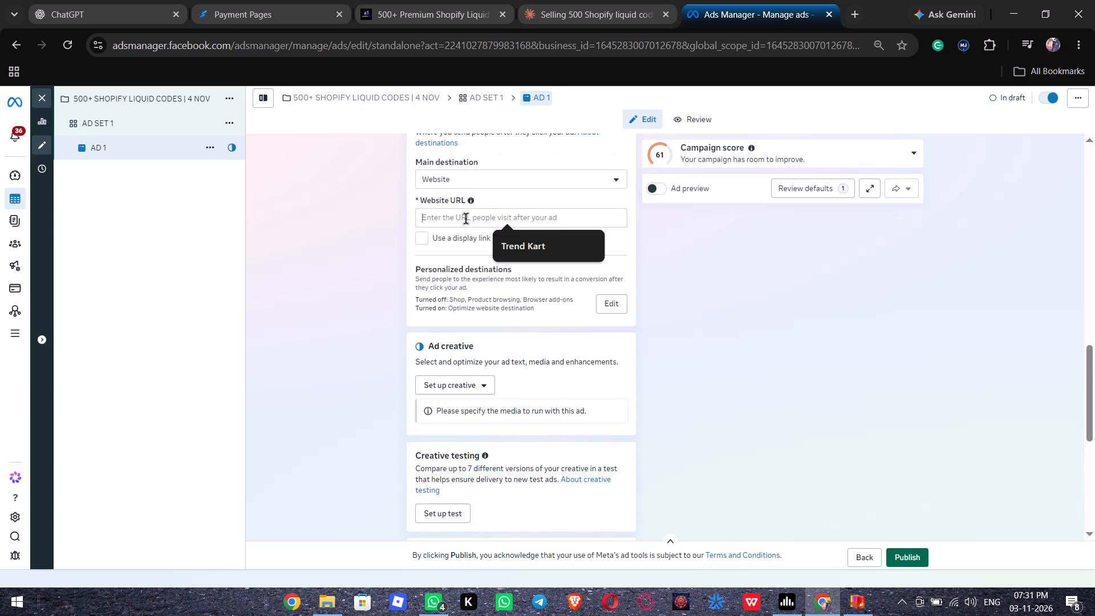
{"action": "key", "text": "super+v"}
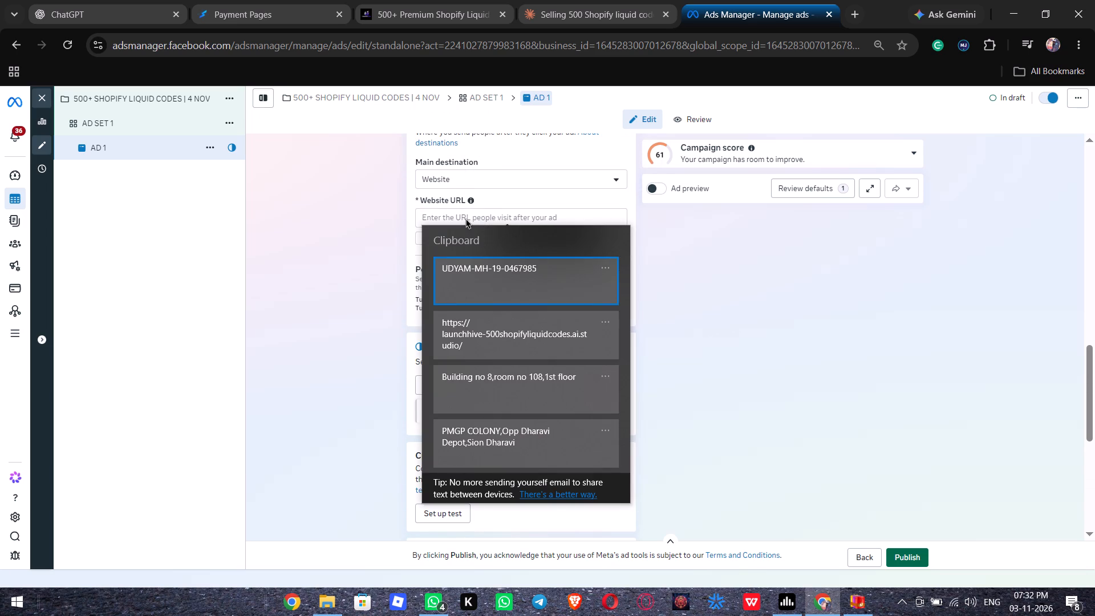
{"action": "key", "text": "Down"}
{"action": "key", "text": "Return"}
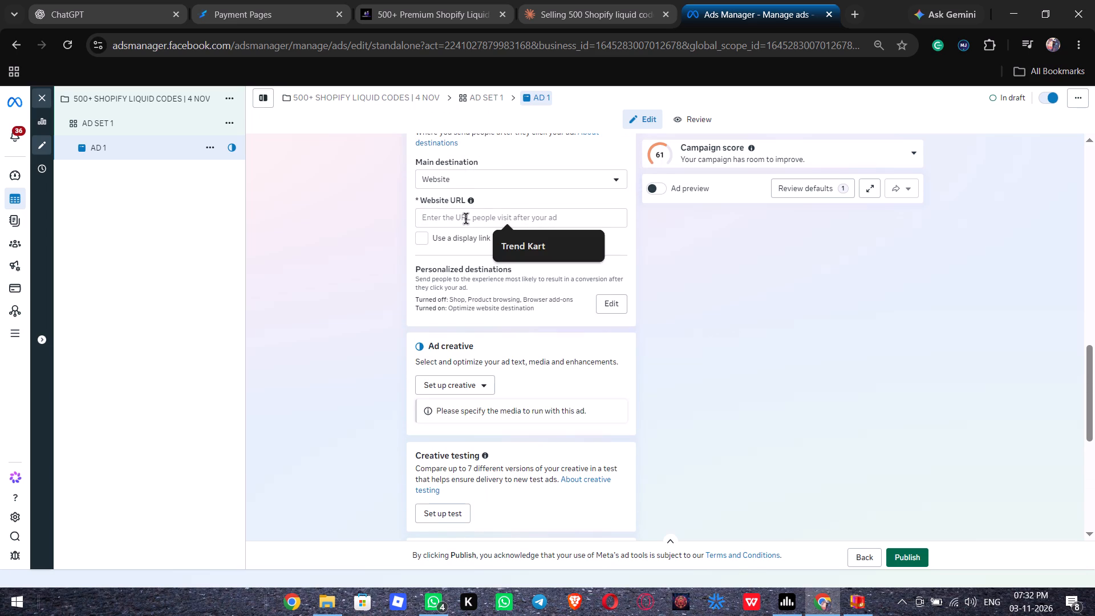
{"action": "key", "text": "ctrl+v"}
{"action": "key", "text": "ctrl+c"}
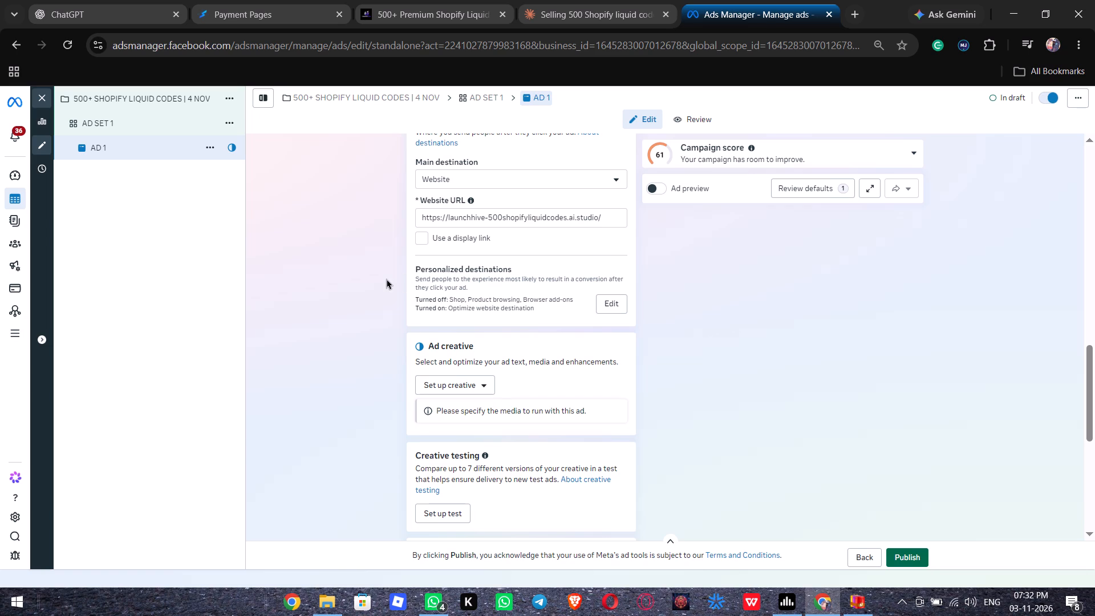
{"action": "left_click", "coordinate": [387, 279]}
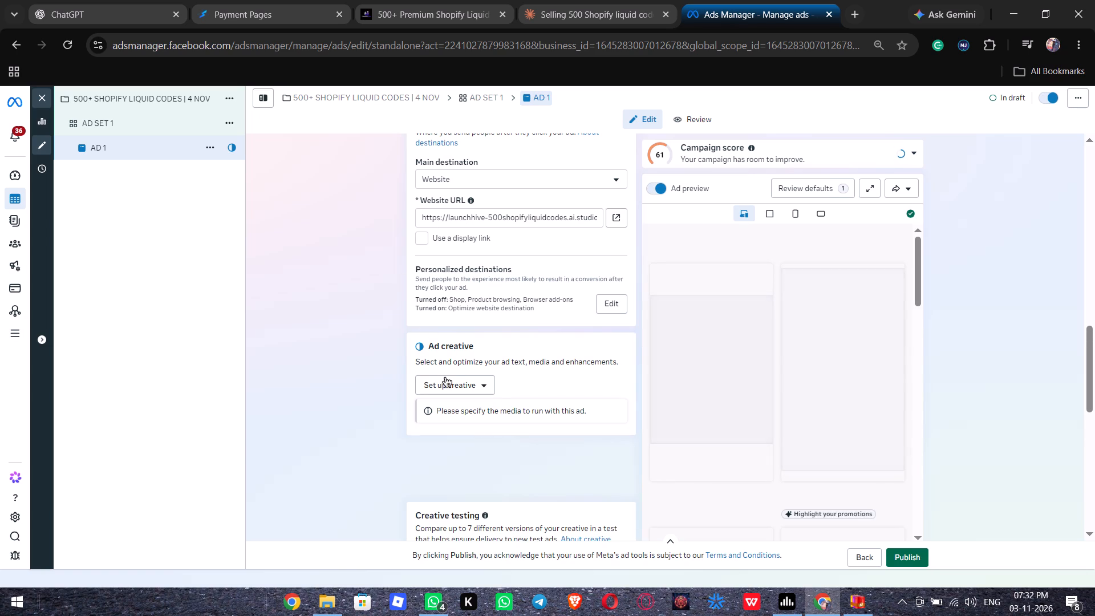
Set up AD 1's creative as a video ad and browse the Downloads folder for the video to upload.
{"action": "left_click", "coordinate": [445, 382]}
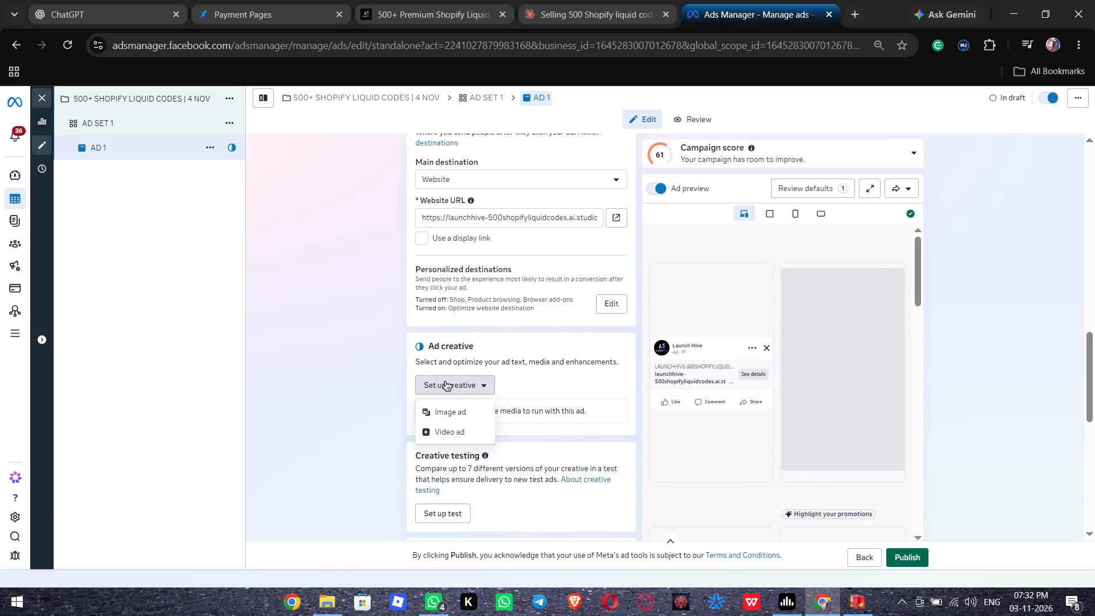
{"action": "left_click", "coordinate": [431, 433]}
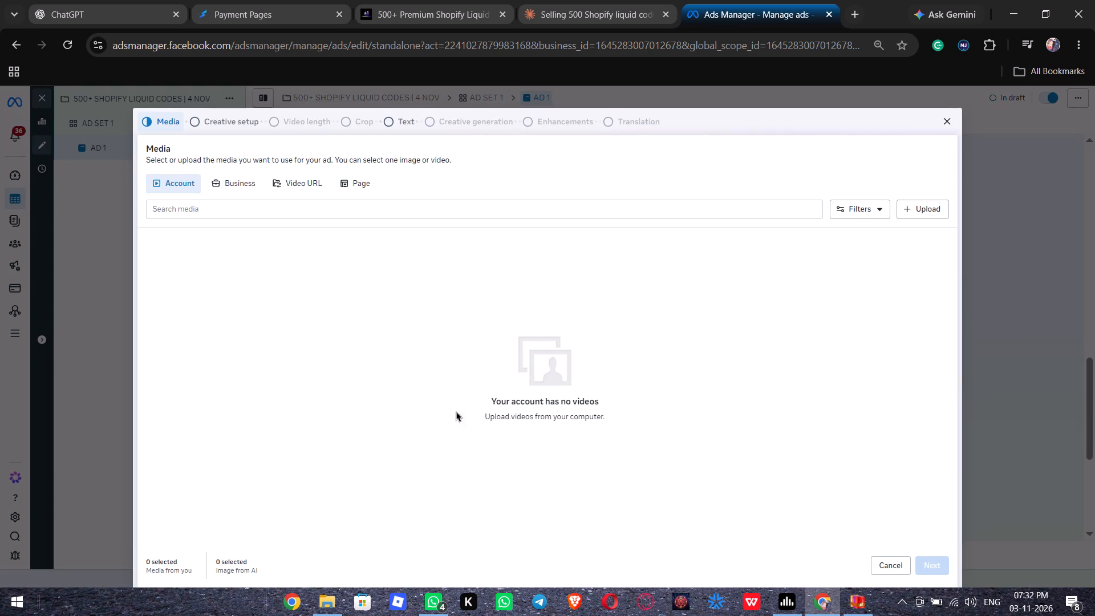
{"action": "left_click", "coordinate": [932, 203]}
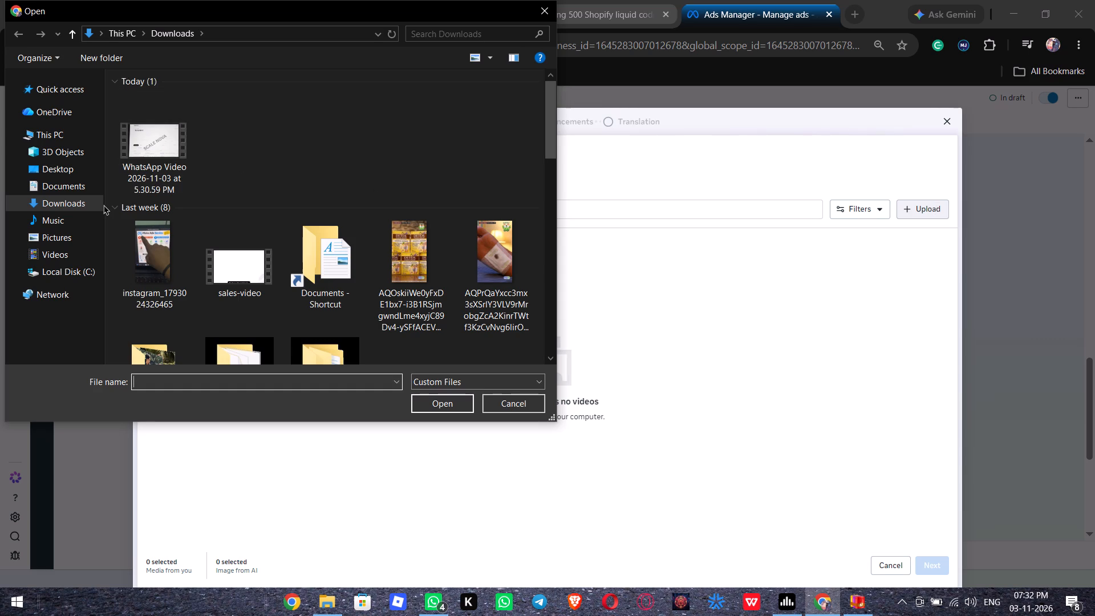
{"action": "left_click", "coordinate": [83, 204]}
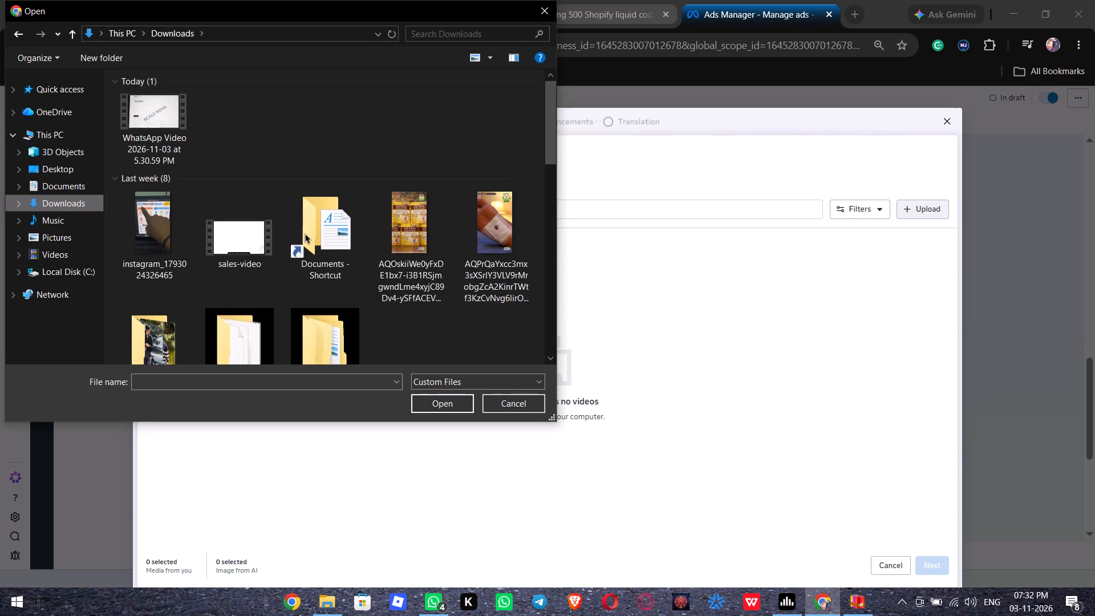
{"action": "scroll", "coordinate": [305, 233], "scroll_direction": "down", "scroll_amount": 3}
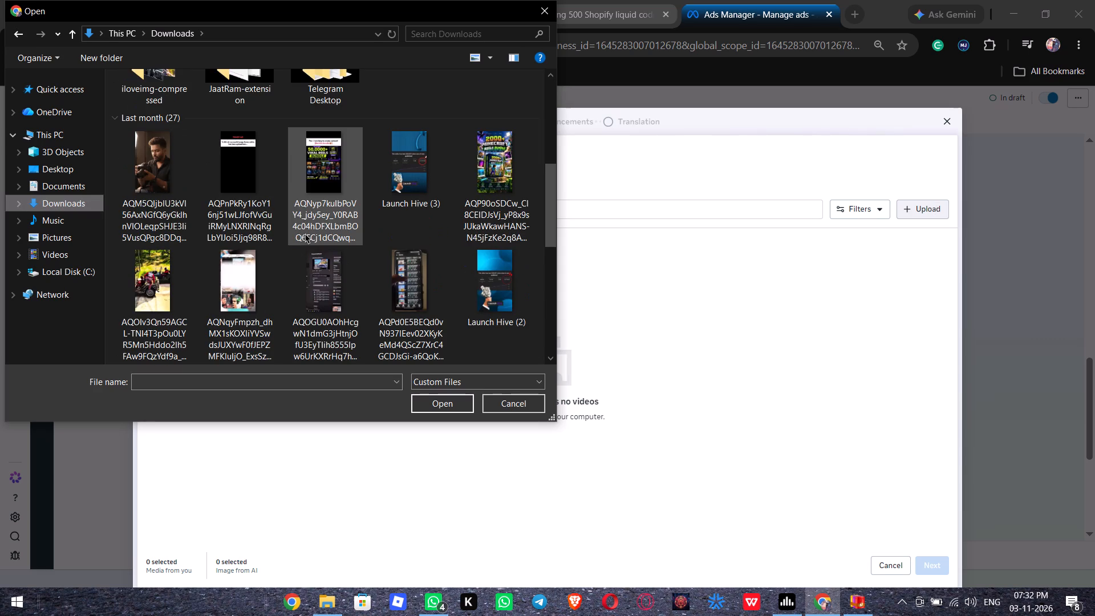
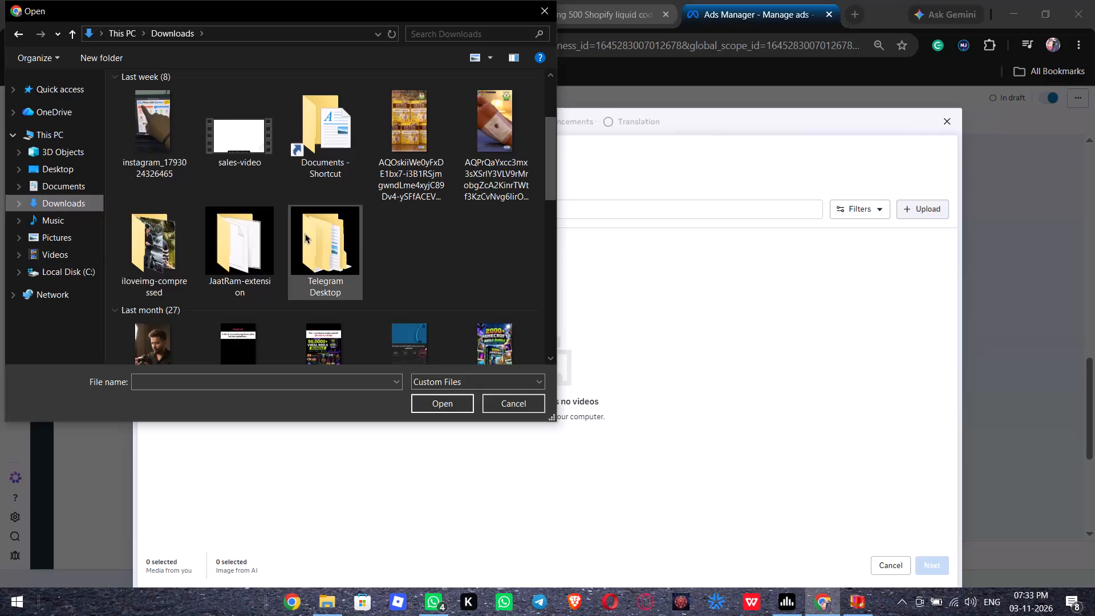
Upload the video with the "BEGINNER" thumbnail (AQMBL07avD98yv…) from the CREATIVES folder in Downloads and return to the account media selection.
{"action": "scroll", "coordinate": [305, 233], "scroll_direction": "down", "scroll_amount": 2}
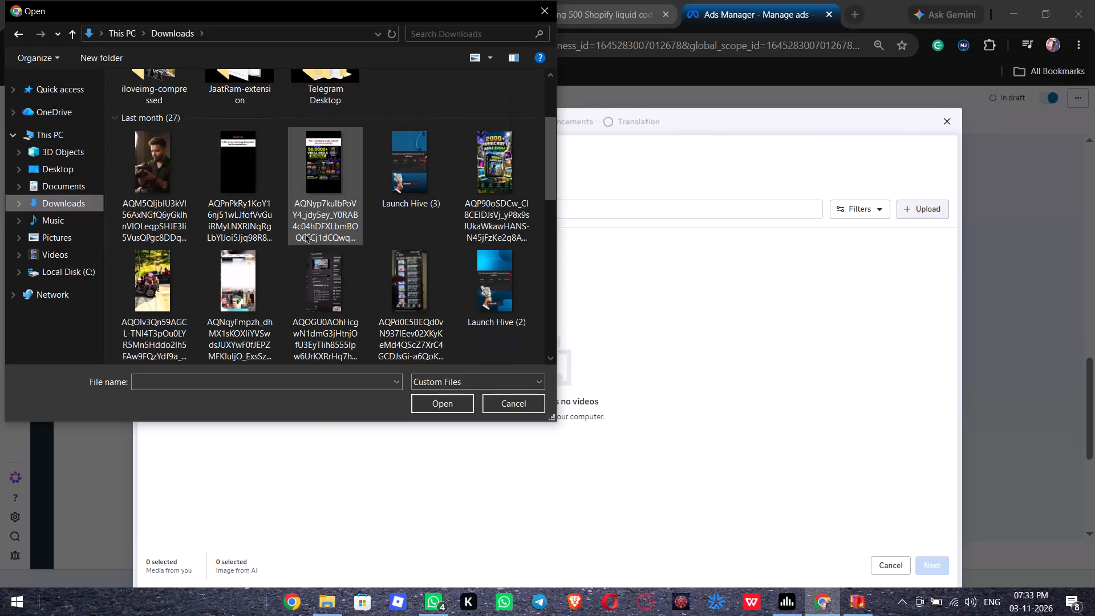
{"action": "scroll", "coordinate": [305, 233], "scroll_direction": "down", "scroll_amount": 2}
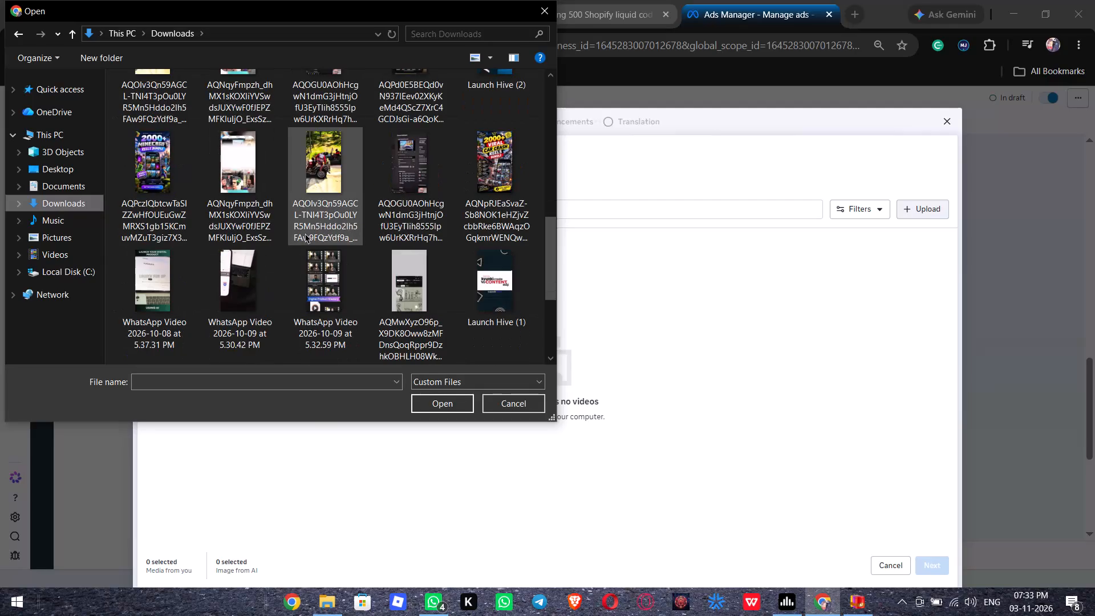
{"action": "scroll", "coordinate": [305, 233], "scroll_direction": "down", "scroll_amount": 4}
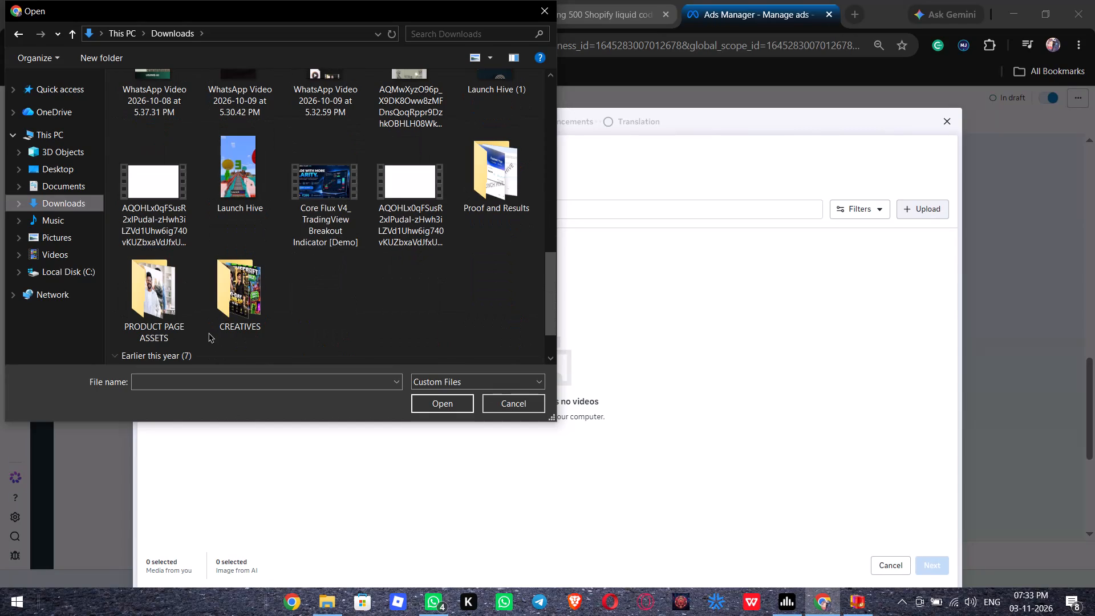
{"action": "double_click", "coordinate": [226, 304]}
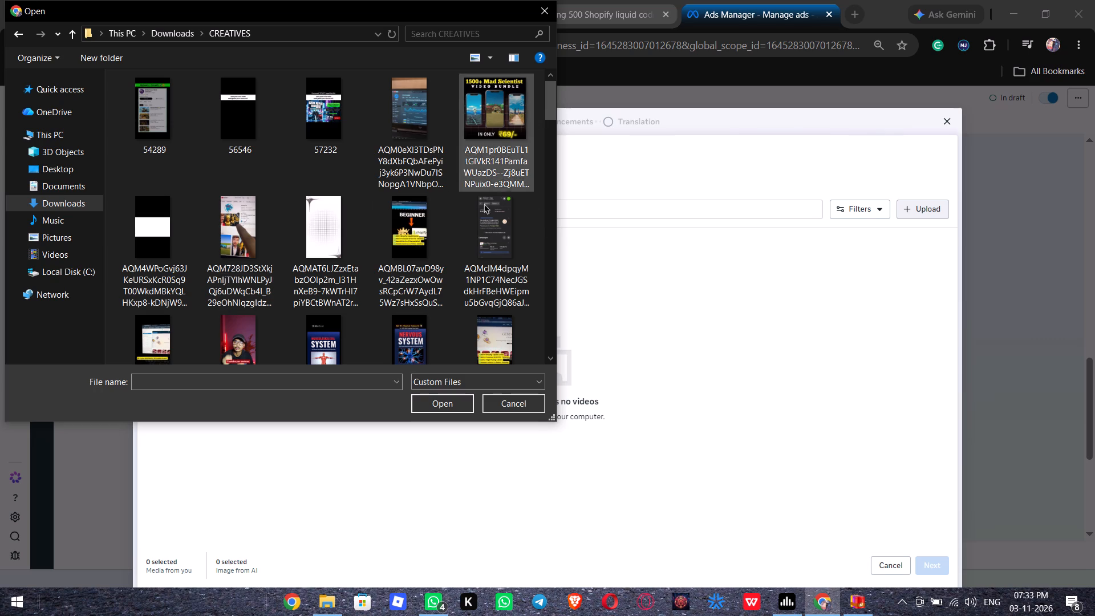
{"action": "left_click", "coordinate": [427, 243]}
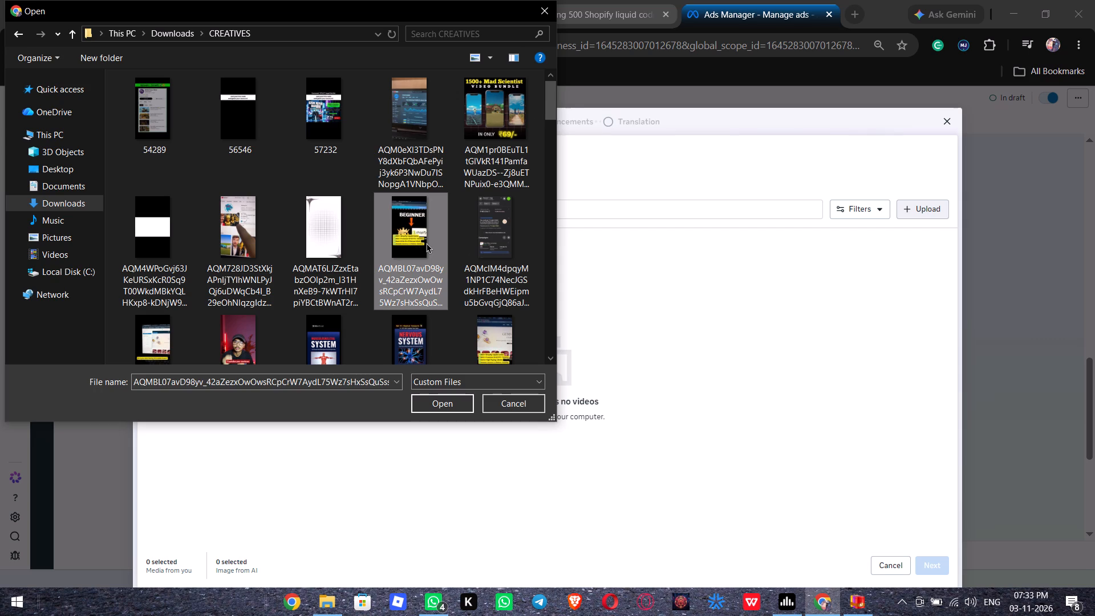
{"action": "key", "text": "Return"}
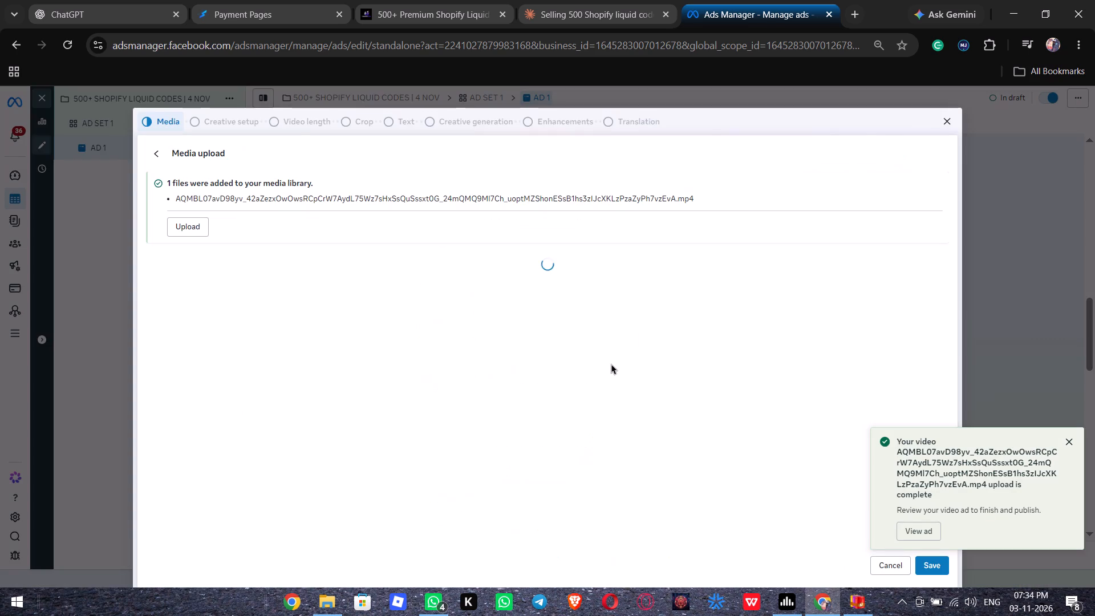
{"action": "left_click", "coordinate": [153, 152]}
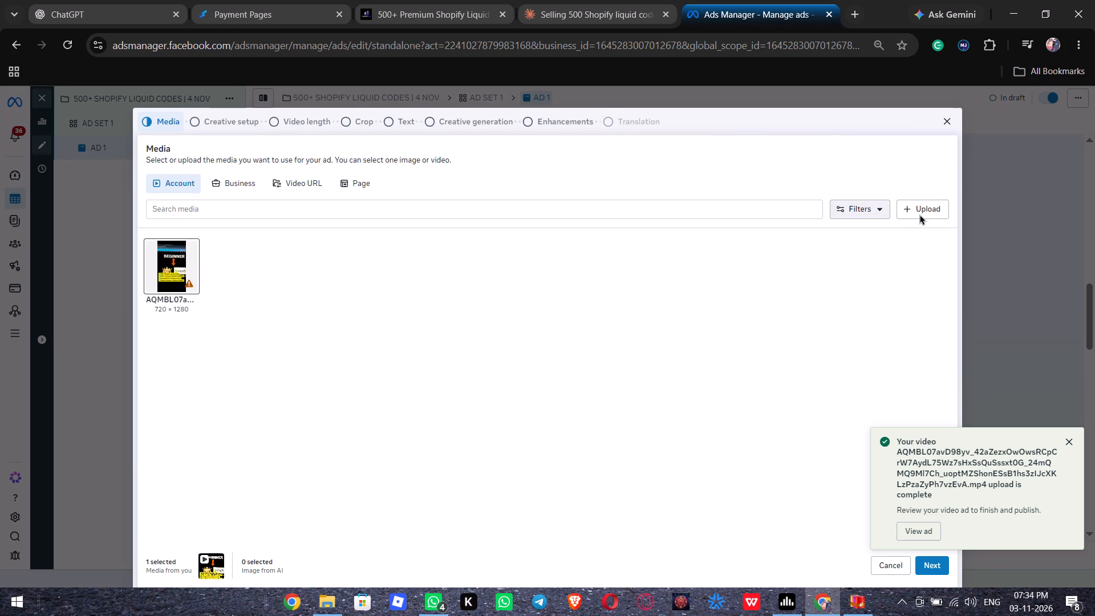
{"action": "left_click", "coordinate": [920, 214]}
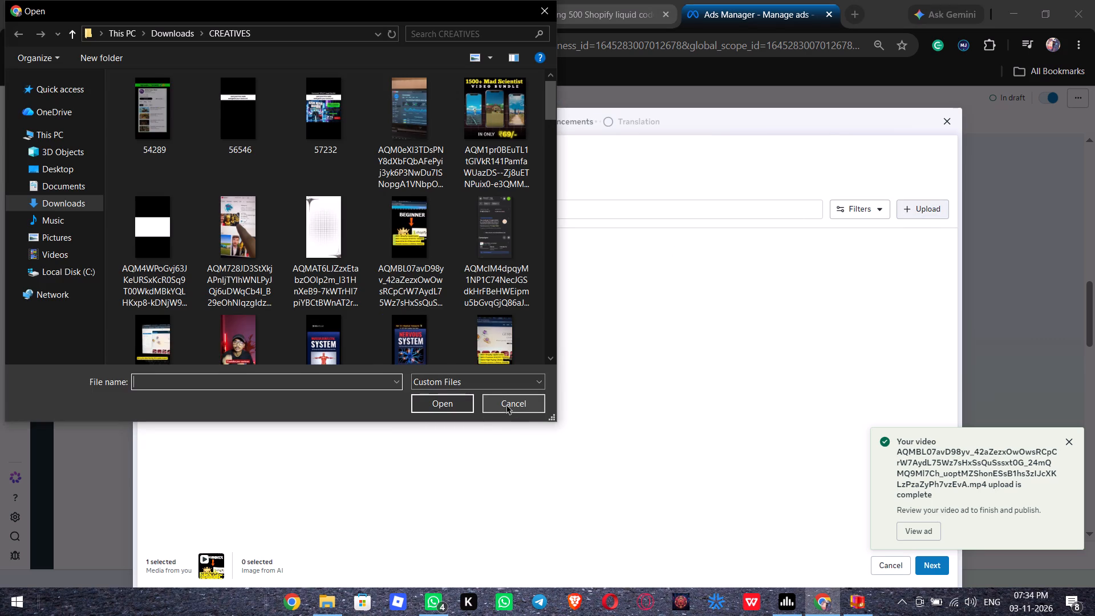
{"action": "left_click", "coordinate": [506, 404]}
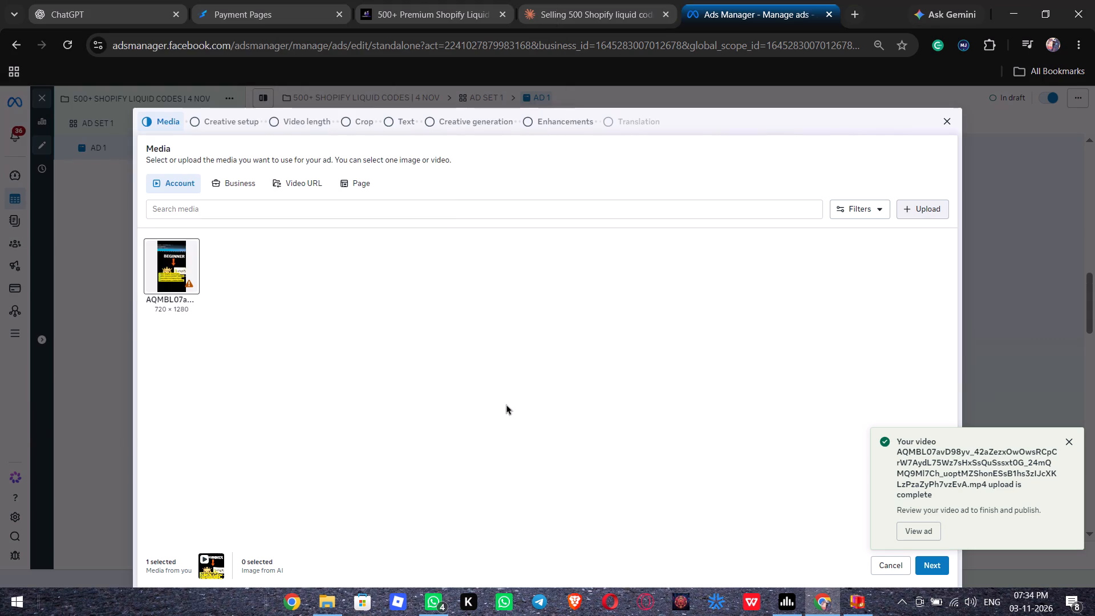
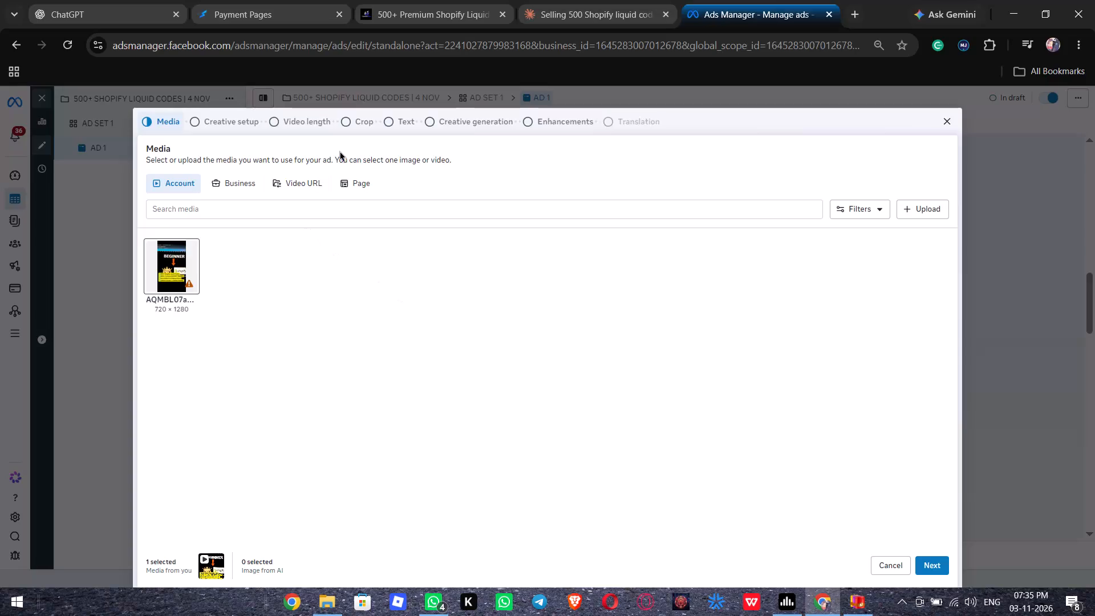
Open the Text stage of the ad's creative setup with the uploaded "BEGINNER" video selected.
{"action": "left_click", "coordinate": [401, 127]}
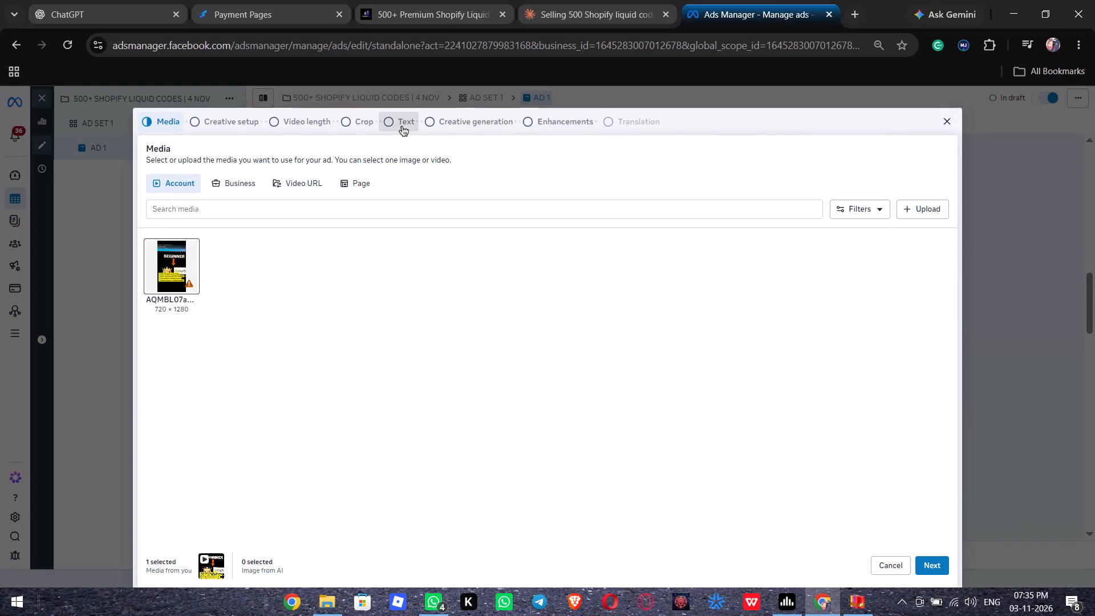
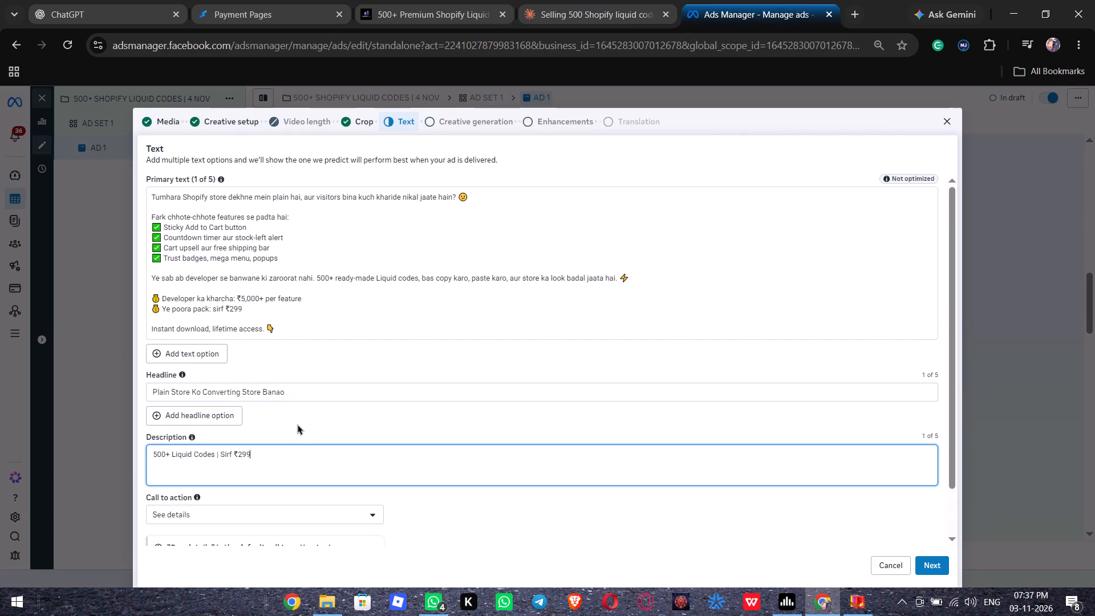
{"action": "left_click", "coordinate": [298, 424]}
Set the ad's call to action to Download.
{"action": "scroll", "coordinate": [298, 424], "scroll_direction": "down", "scroll_amount": 7}
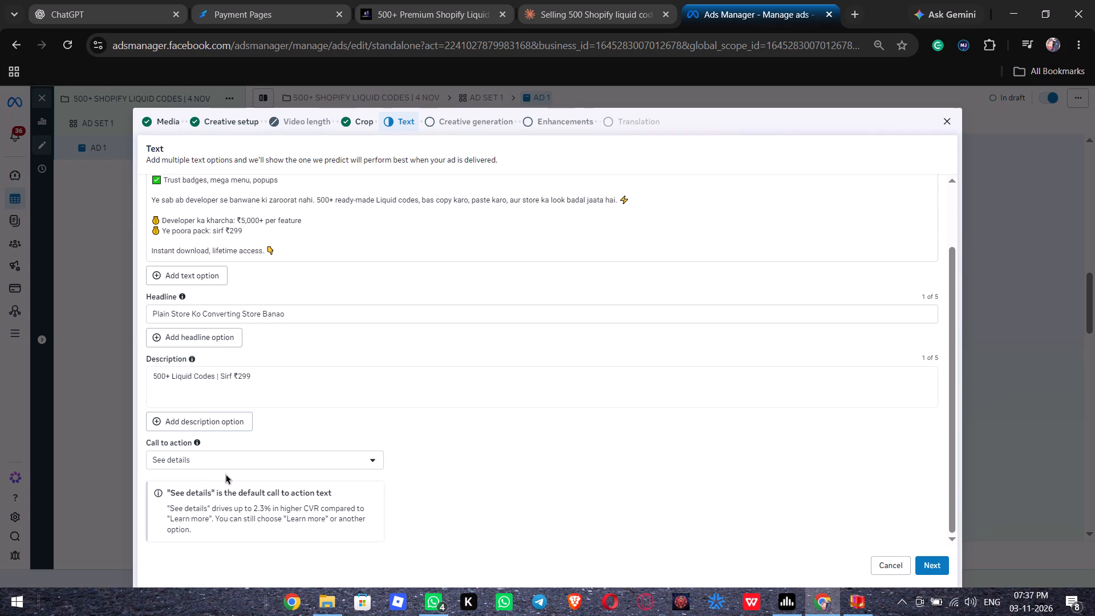
{"action": "left_click", "coordinate": [223, 466]}
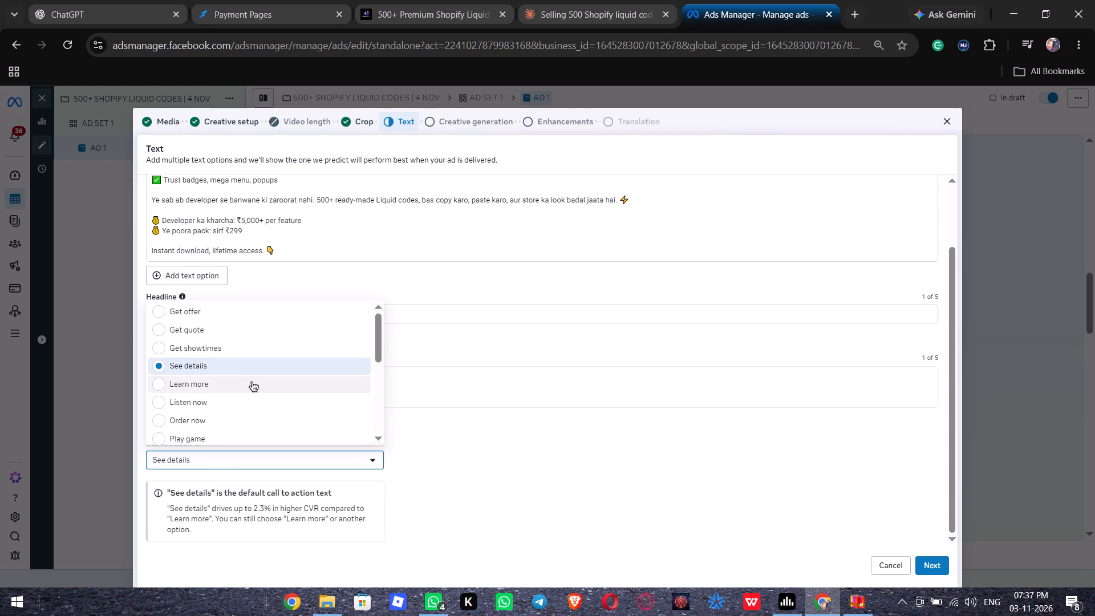
{"action": "scroll", "coordinate": [252, 382], "scroll_direction": "down", "scroll_amount": 1}
{"action": "scroll", "coordinate": [252, 382], "scroll_direction": "up", "scroll_amount": 1}
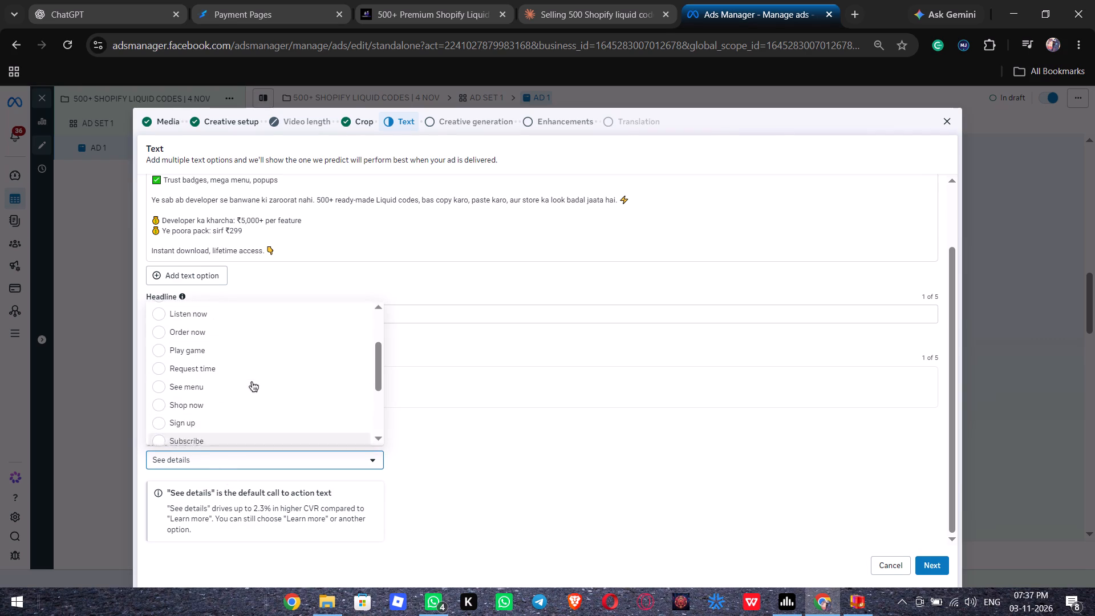
{"action": "scroll", "coordinate": [252, 382], "scroll_direction": "up", "scroll_amount": 1}
{"action": "scroll", "coordinate": [252, 382], "scroll_direction": "down", "scroll_amount": 1}
{"action": "left_click", "coordinate": [216, 403]}
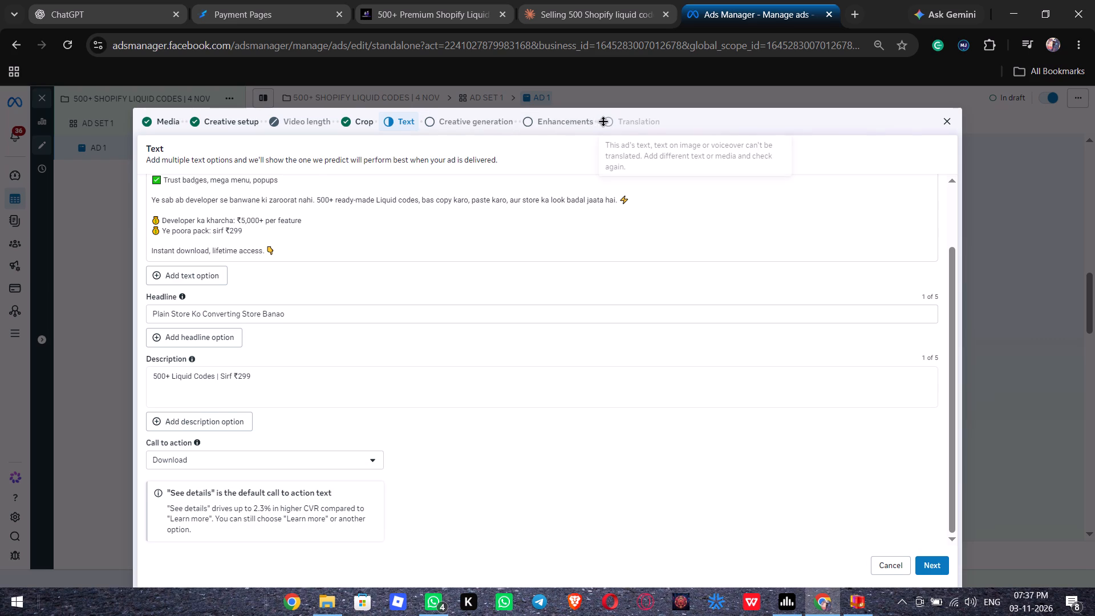
Go to the Enhancements stage and finish the creative setup with the Advantage+ creative enhancements left off.
{"action": "left_click", "coordinate": [585, 123]}
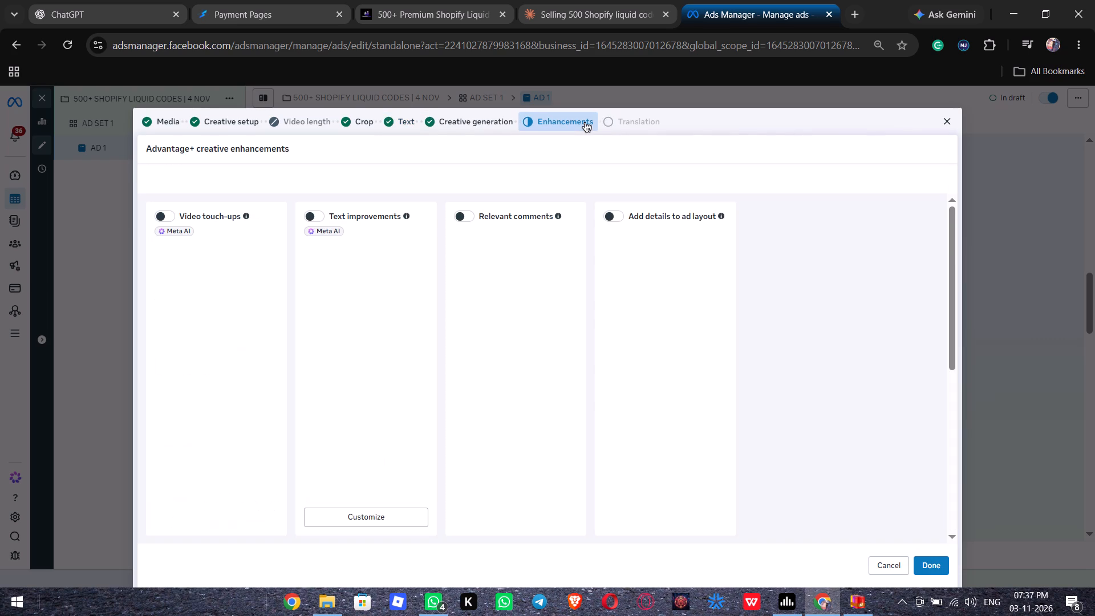
{"action": "left_click", "coordinate": [927, 560]}
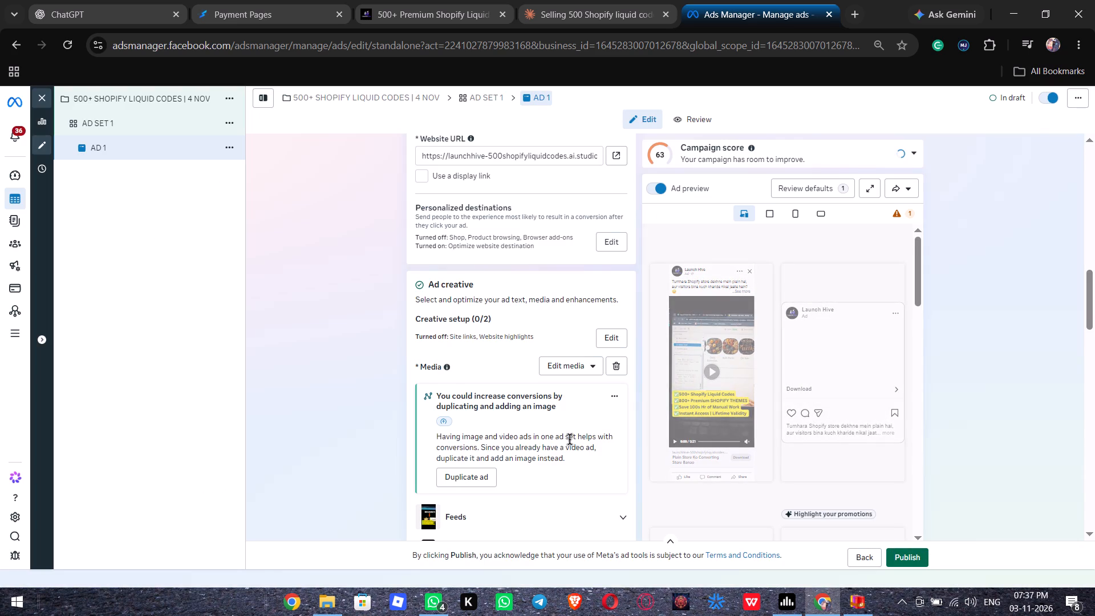
Review AD 1's completed settings, from the website destination and creative media through the ad text, call to action, enhancements and tracking.
{"action": "scroll", "coordinate": [463, 374], "scroll_direction": "down", "scroll_amount": 1}
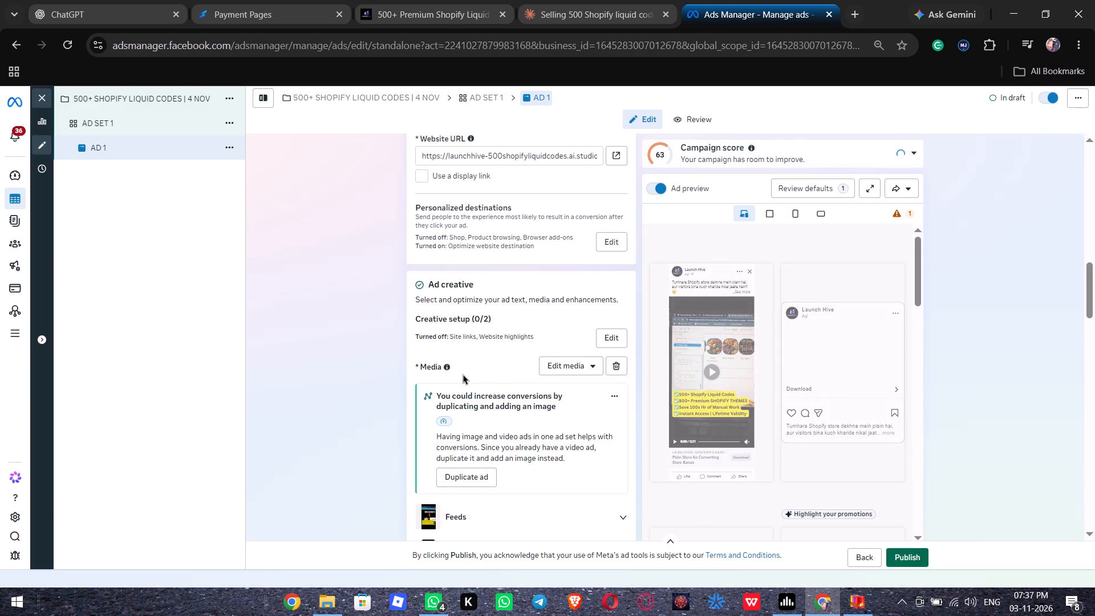
{"action": "scroll", "coordinate": [463, 374], "scroll_direction": "up", "scroll_amount": 1}
{"action": "scroll", "coordinate": [463, 374], "scroll_direction": "down", "scroll_amount": 1}
{"action": "scroll", "coordinate": [463, 374], "scroll_direction": "up", "scroll_amount": 3}
{"action": "scroll", "coordinate": [463, 374], "scroll_direction": "down", "scroll_amount": 1}
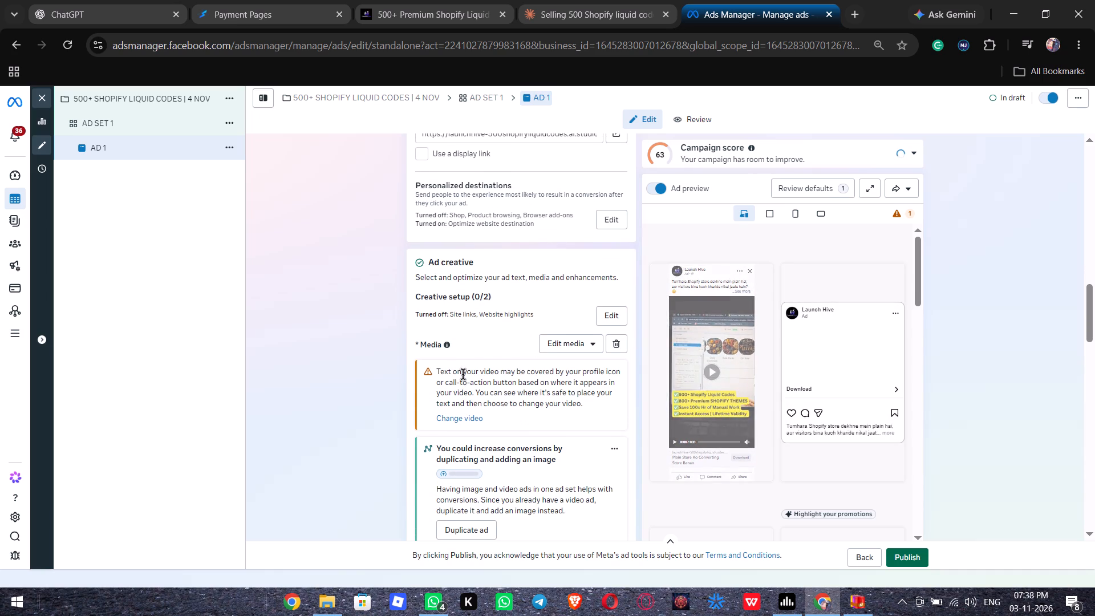
{"action": "scroll", "coordinate": [463, 374], "scroll_direction": "down", "scroll_amount": 1}
{"action": "scroll", "coordinate": [463, 374], "scroll_direction": "up", "scroll_amount": 2}
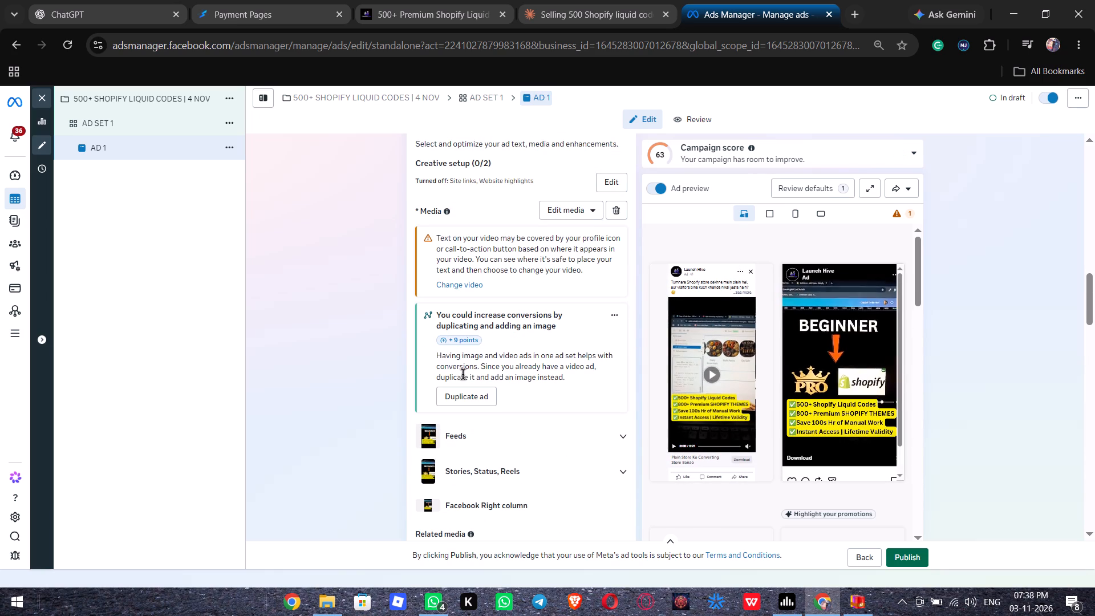
{"action": "scroll", "coordinate": [463, 374], "scroll_direction": "down", "scroll_amount": 2}
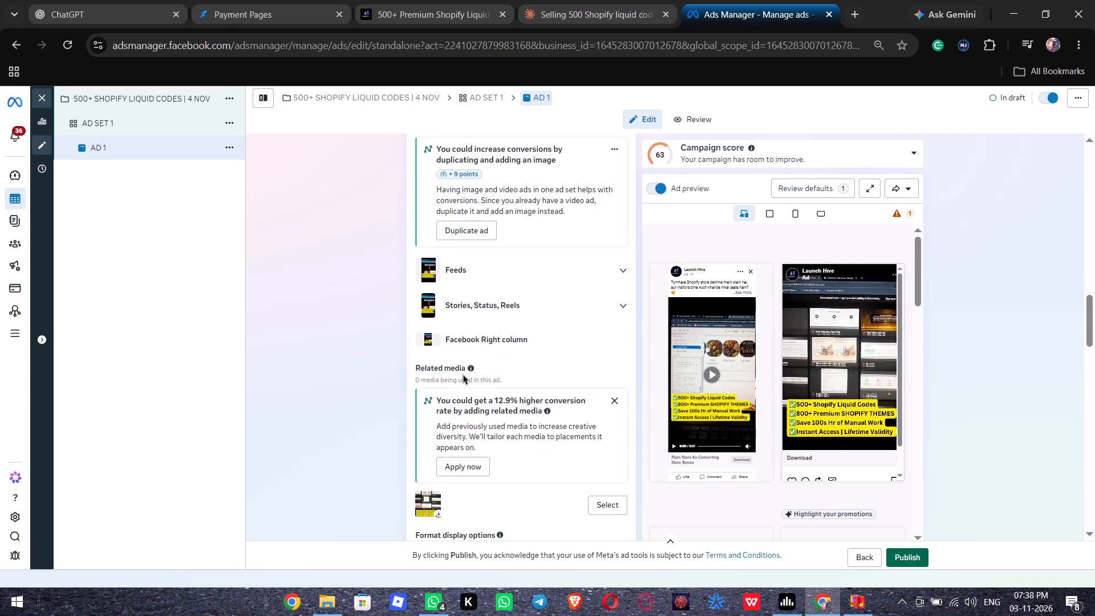
{"action": "scroll", "coordinate": [463, 374], "scroll_direction": "down", "scroll_amount": 2}
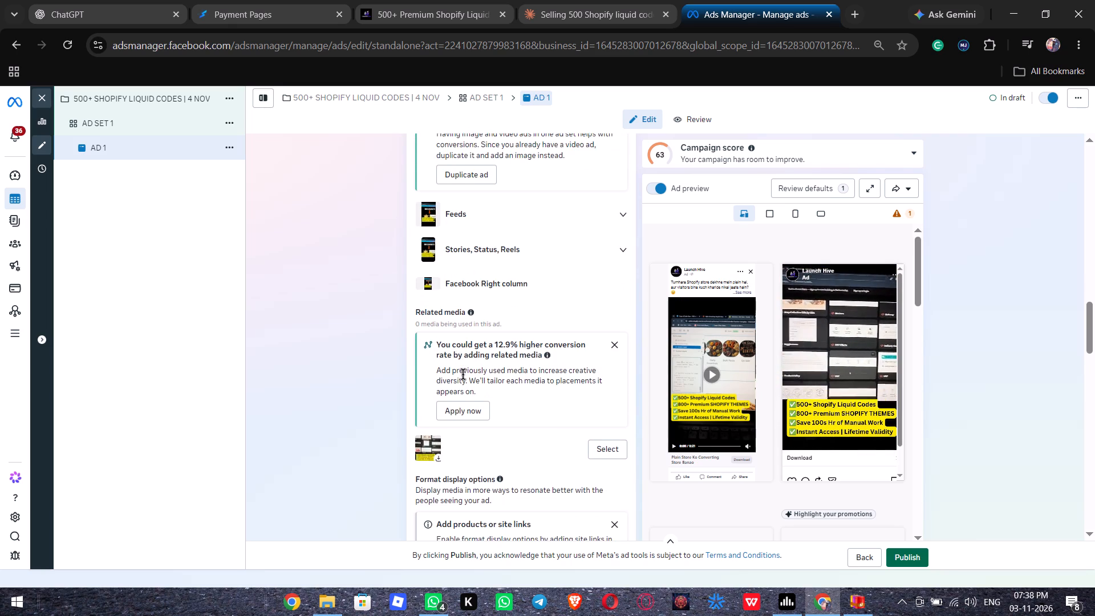
{"action": "scroll", "coordinate": [463, 374], "scroll_direction": "down", "scroll_amount": 3}
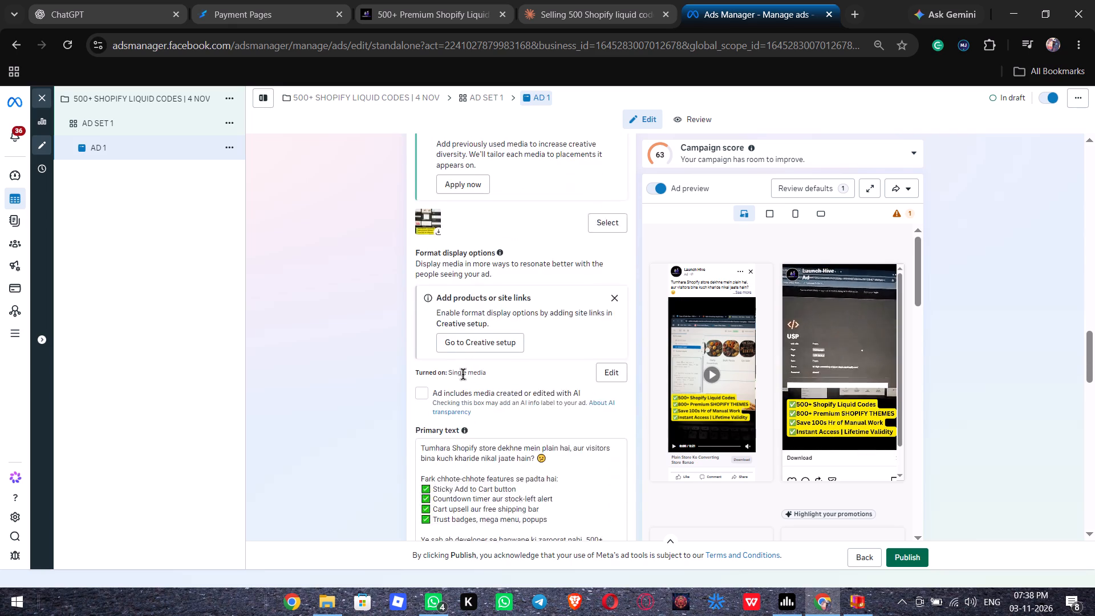
{"action": "scroll", "coordinate": [463, 374], "scroll_direction": "down", "scroll_amount": 3}
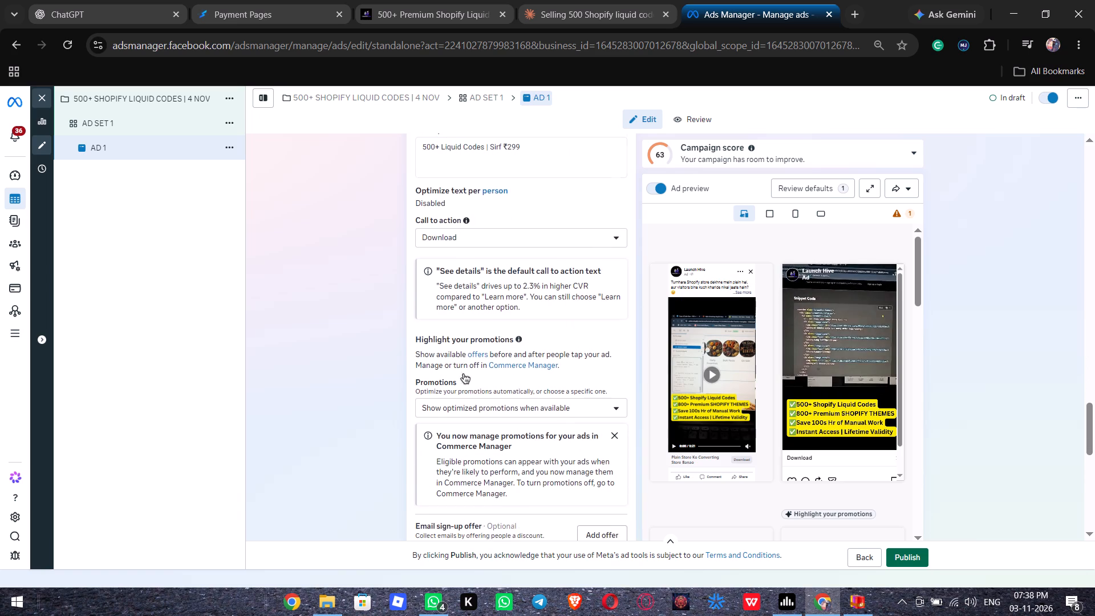
{"action": "scroll", "coordinate": [463, 374], "scroll_direction": "down", "scroll_amount": 3}
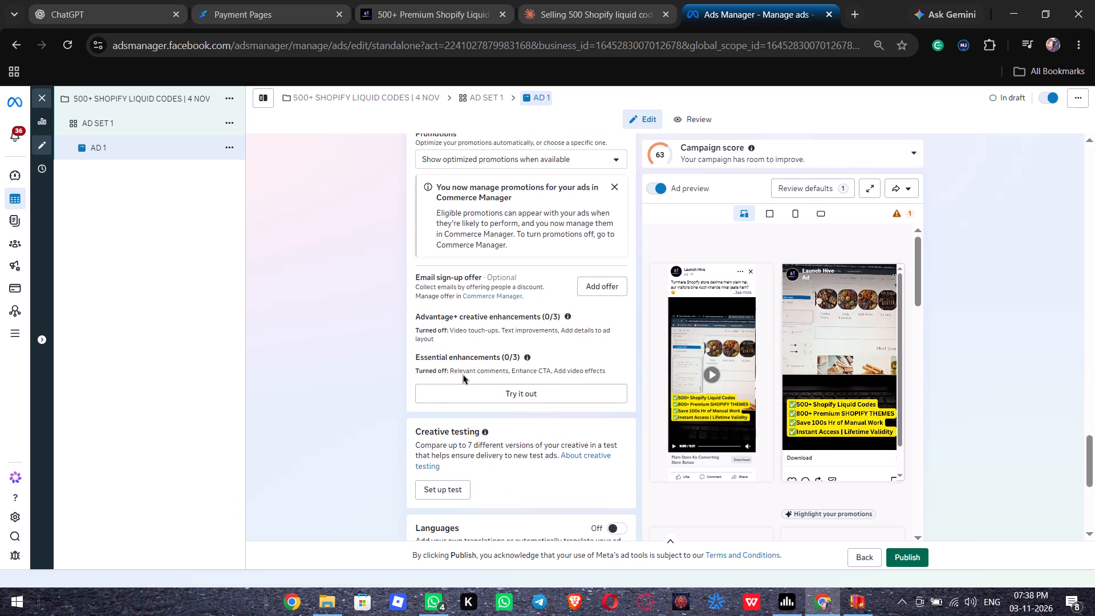
{"action": "scroll", "coordinate": [463, 374], "scroll_direction": "down", "scroll_amount": 4}
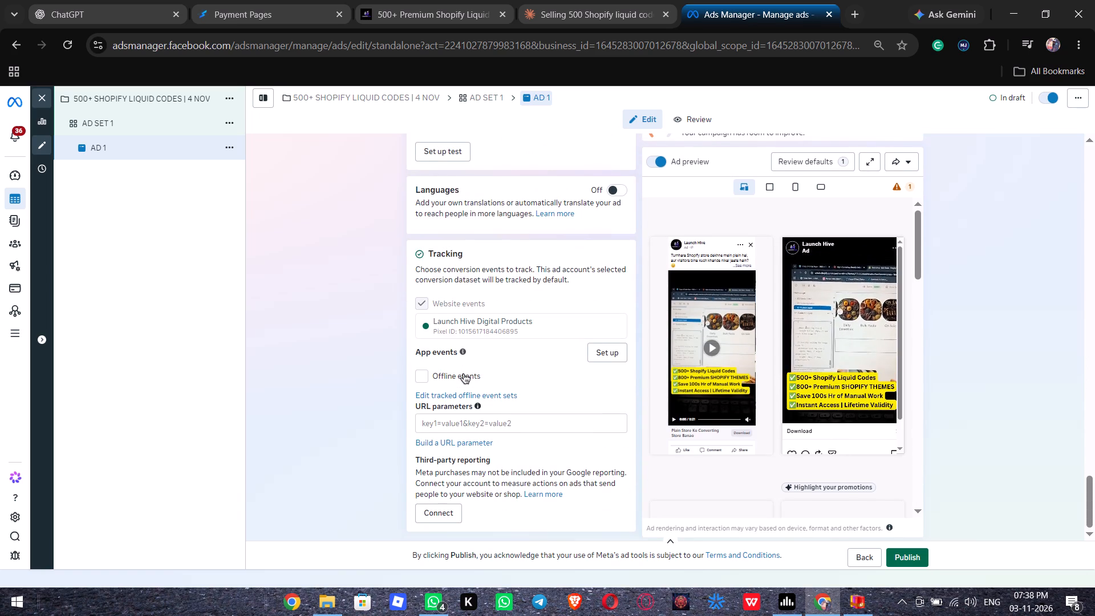
{"action": "scroll", "coordinate": [463, 374], "scroll_direction": "up", "scroll_amount": 7}
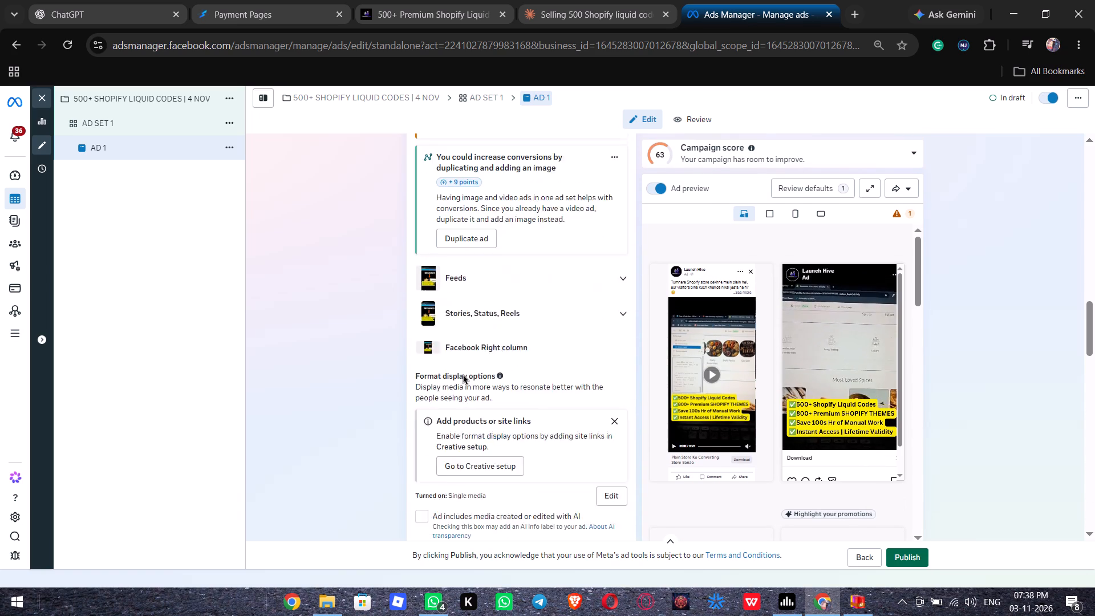
{"action": "scroll", "coordinate": [463, 374], "scroll_direction": "up", "scroll_amount": 4}
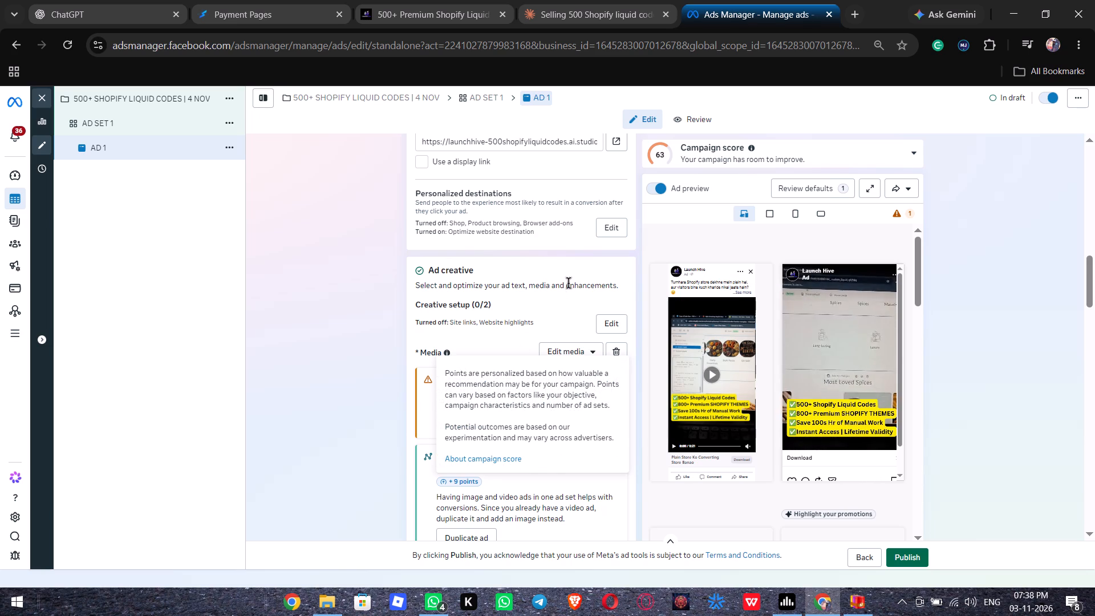
Turn off Optimize website destination in the ad's personalized destinations.
{"action": "left_click", "coordinate": [605, 224]}
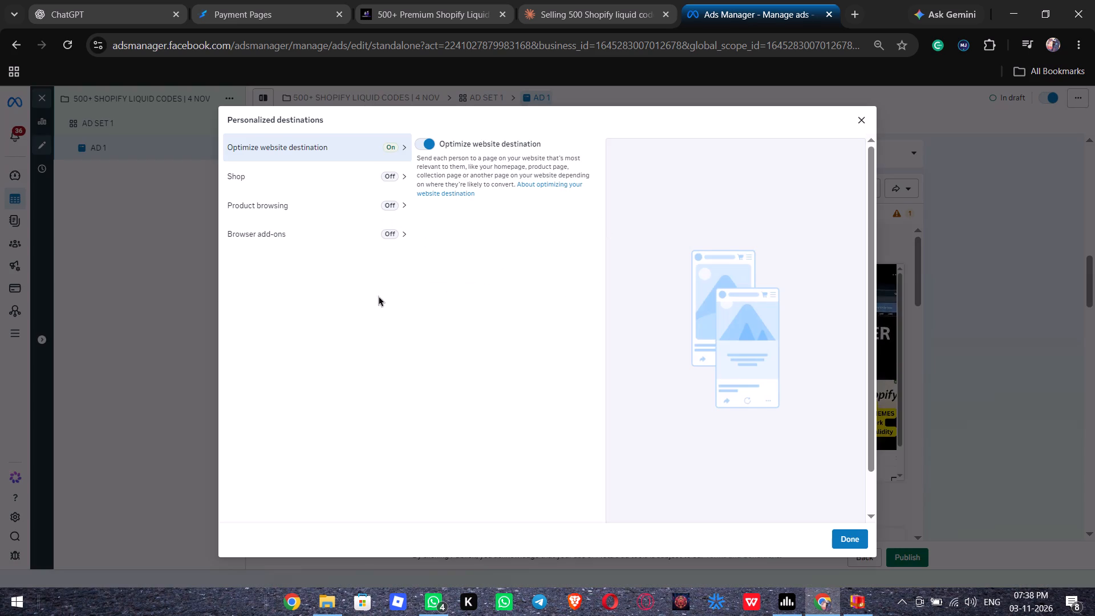
{"action": "left_click", "coordinate": [417, 143]}
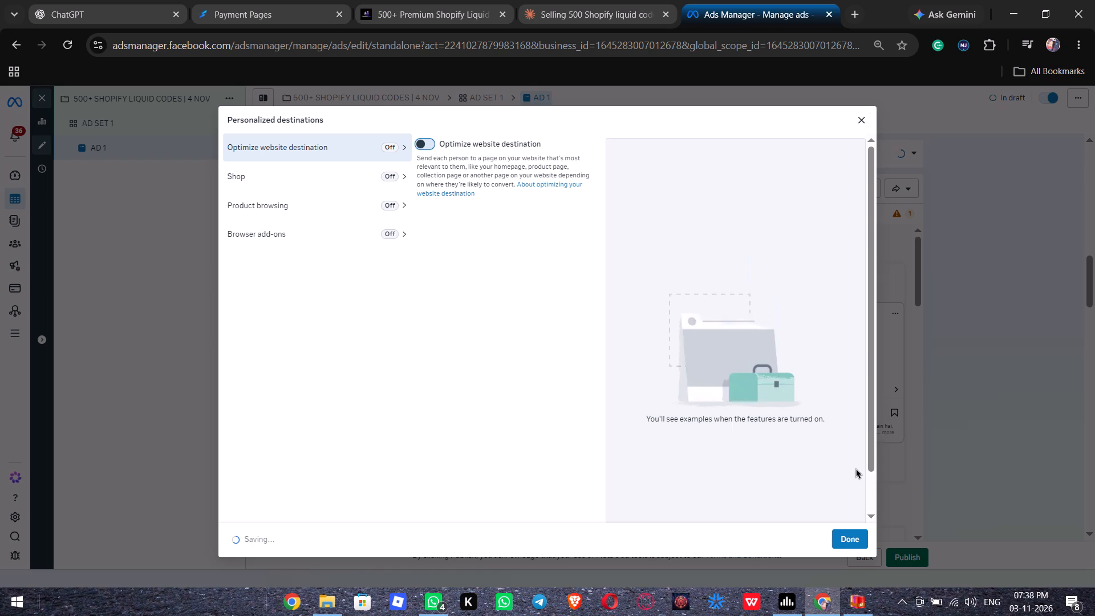
{"action": "left_click", "coordinate": [854, 544]}
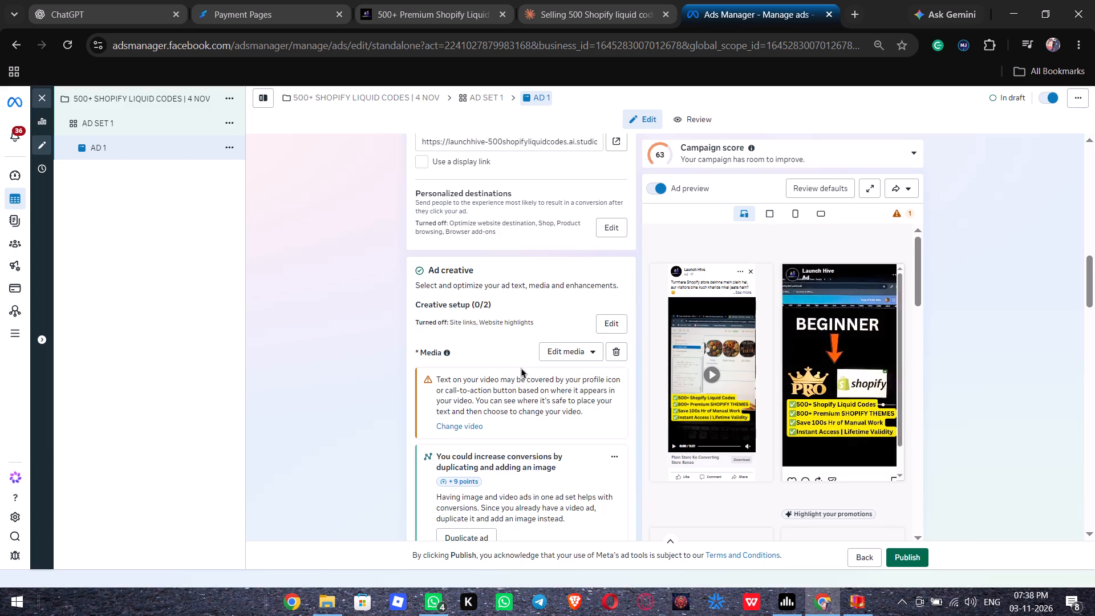
Review the ad creative's media section and dismiss the recommendation to add related media.
{"action": "scroll", "coordinate": [521, 368], "scroll_direction": "down", "scroll_amount": 2}
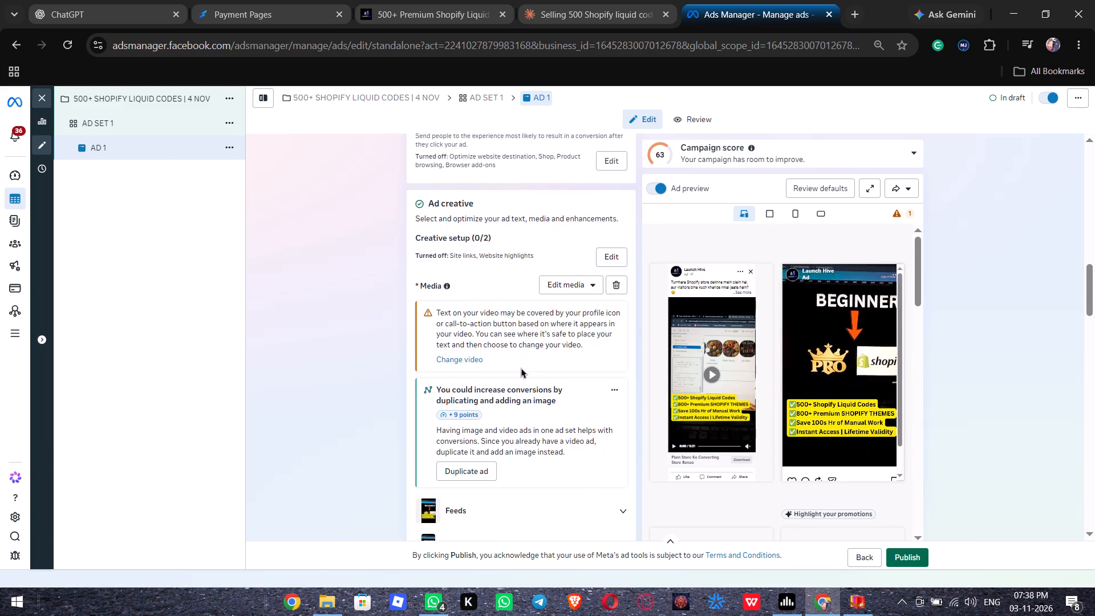
{"action": "scroll", "coordinate": [521, 368], "scroll_direction": "down", "scroll_amount": 1}
{"action": "scroll", "coordinate": [521, 368], "scroll_direction": "up", "scroll_amount": 1}
{"action": "scroll", "coordinate": [521, 368], "scroll_direction": "down", "scroll_amount": 1}
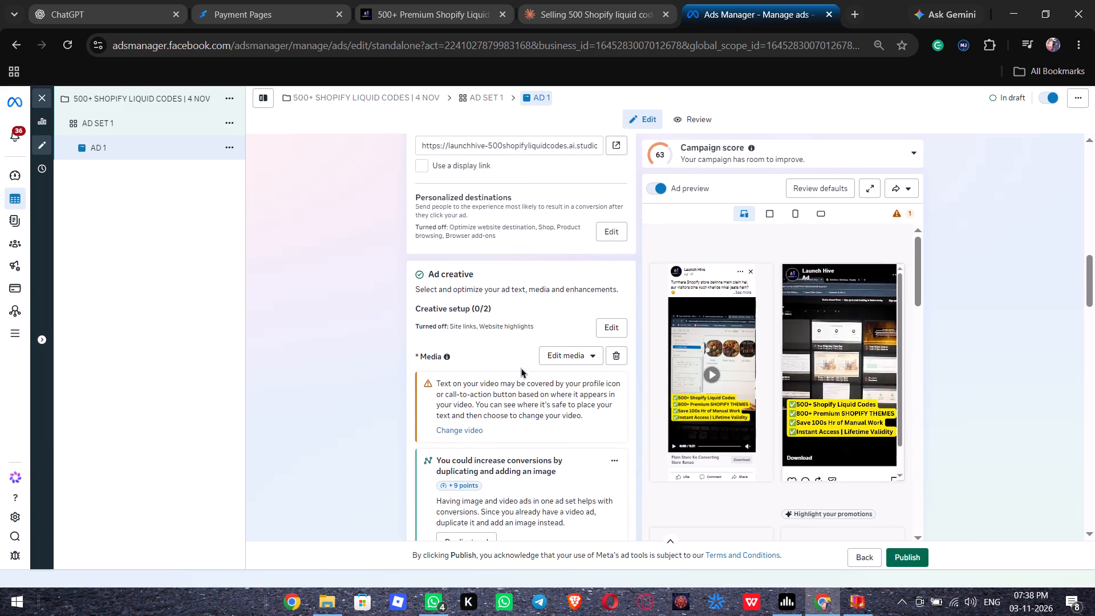
{"action": "scroll", "coordinate": [521, 368], "scroll_direction": "down", "scroll_amount": 2}
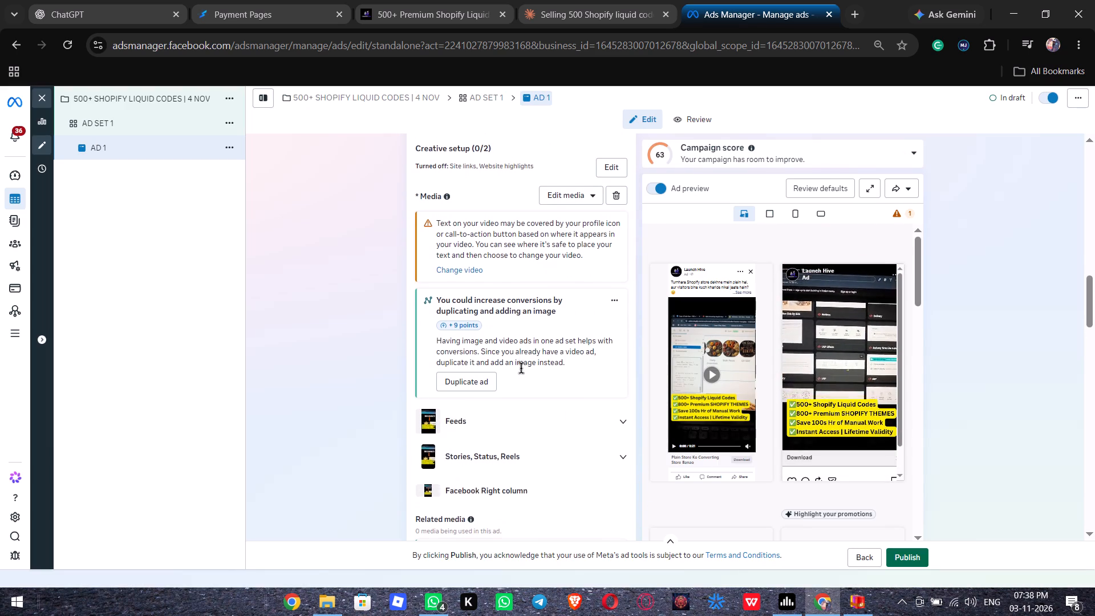
{"action": "scroll", "coordinate": [521, 368], "scroll_direction": "down", "scroll_amount": 2}
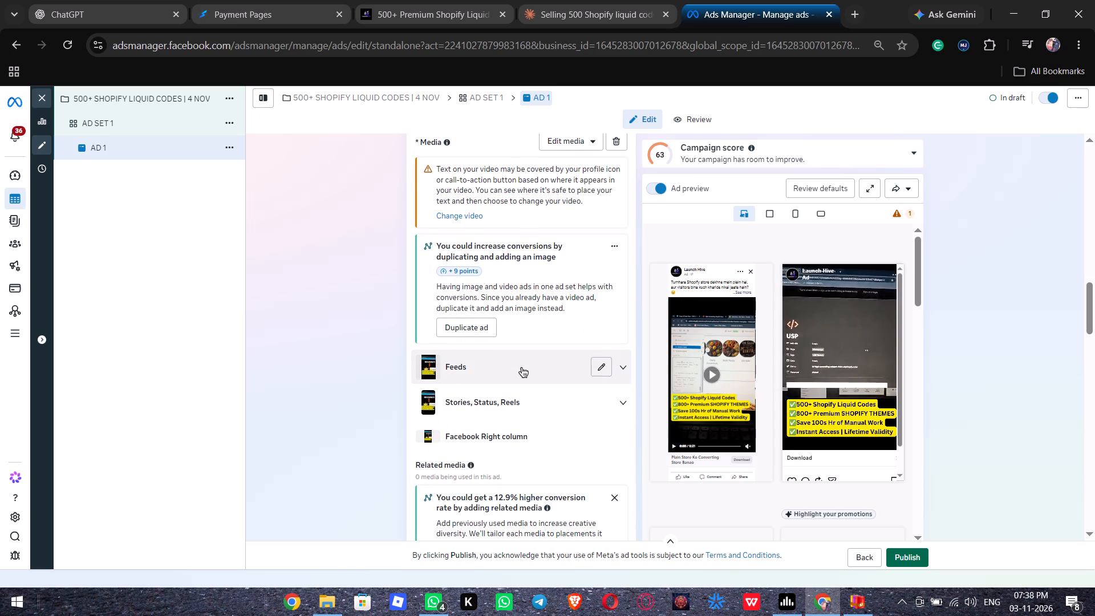
{"action": "scroll", "coordinate": [521, 368], "scroll_direction": "down", "scroll_amount": 2}
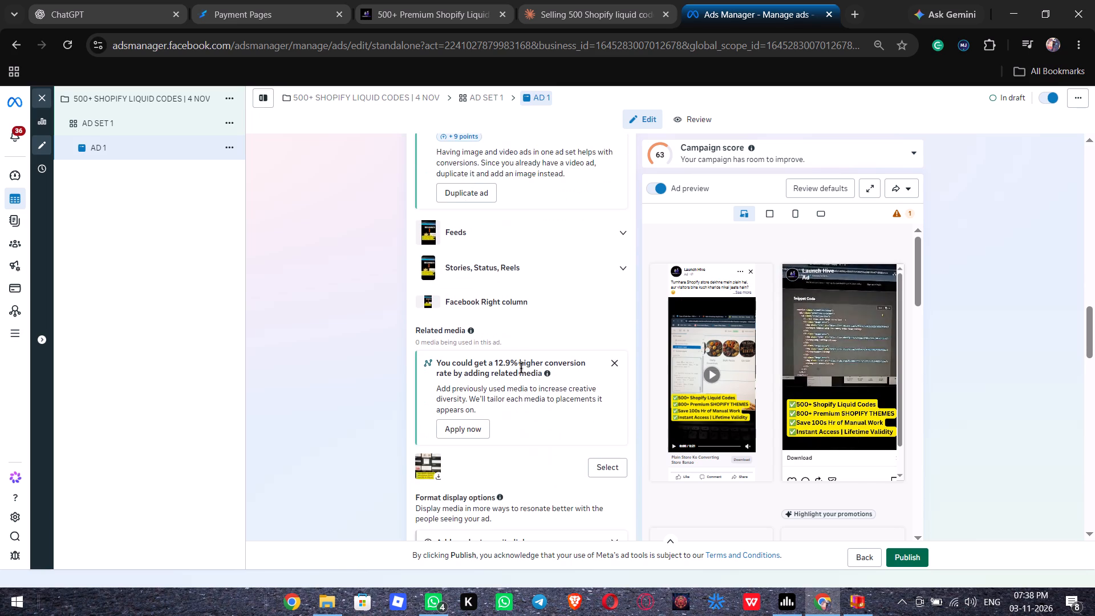
{"action": "scroll", "coordinate": [521, 368], "scroll_direction": "down", "scroll_amount": 1}
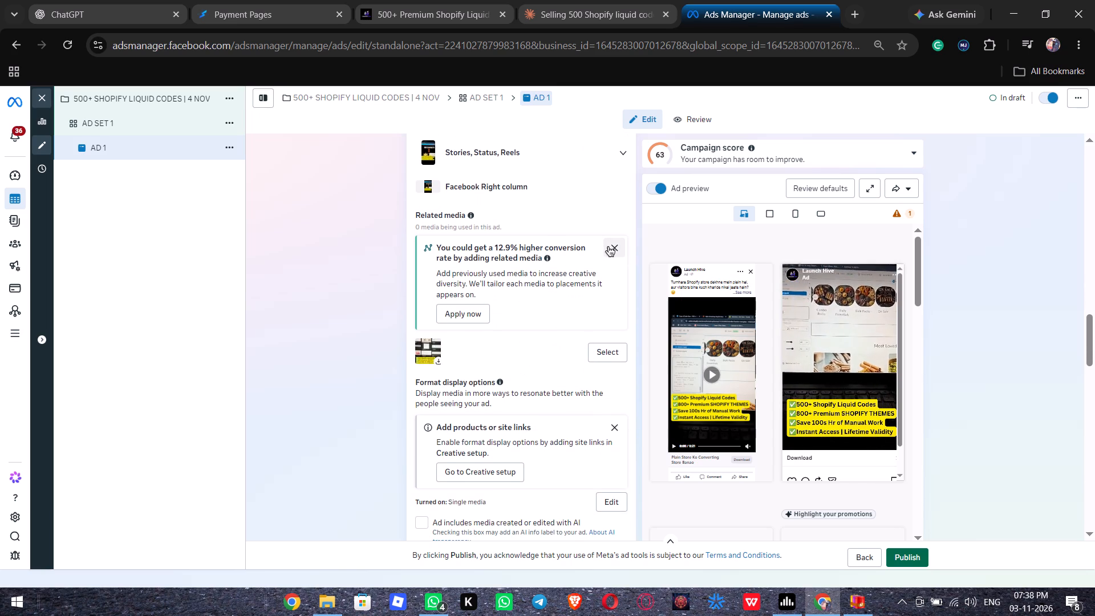
{"action": "left_click", "coordinate": [608, 247]}
Review the ad's text and promotion settings and dismiss the notice about managing promotions in Commerce Manager.
{"action": "scroll", "coordinate": [502, 339], "scroll_direction": "down", "scroll_amount": 1}
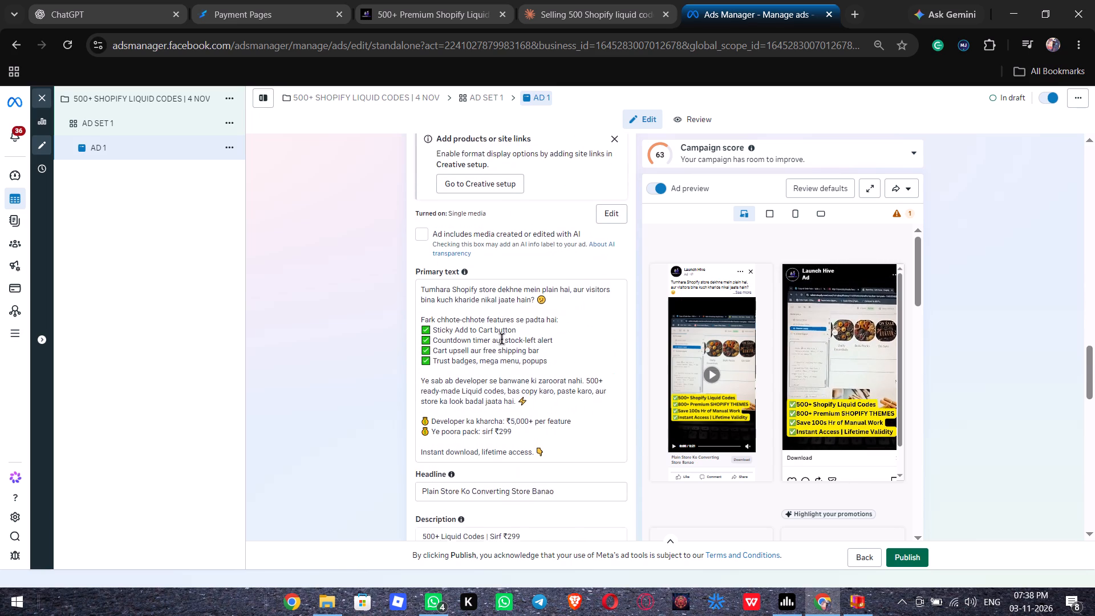
{"action": "scroll", "coordinate": [502, 339], "scroll_direction": "down", "scroll_amount": 2}
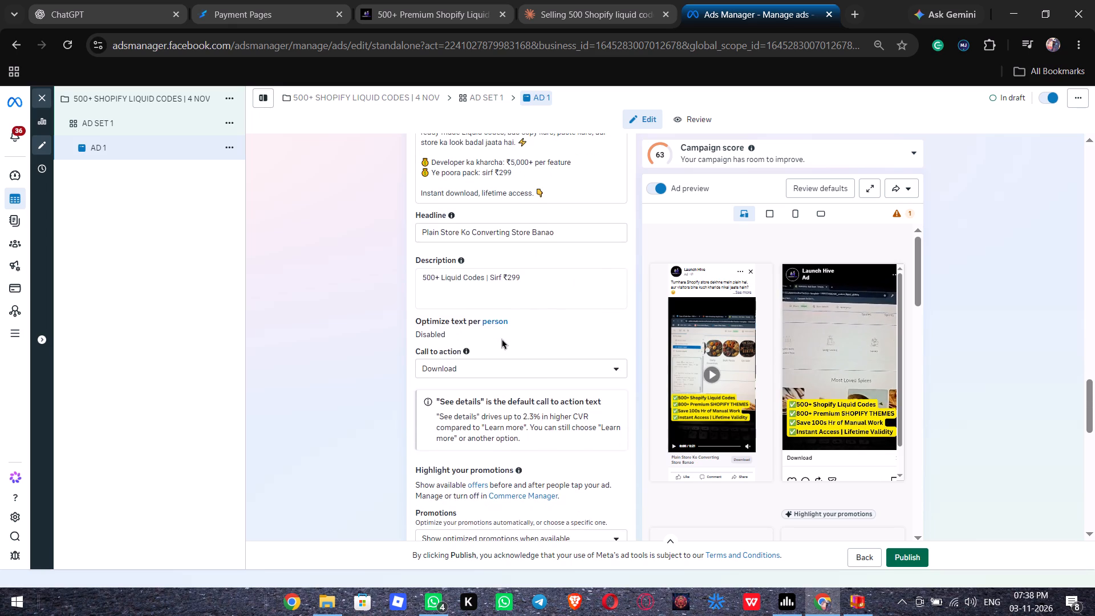
{"action": "scroll", "coordinate": [502, 339], "scroll_direction": "down", "scroll_amount": 2}
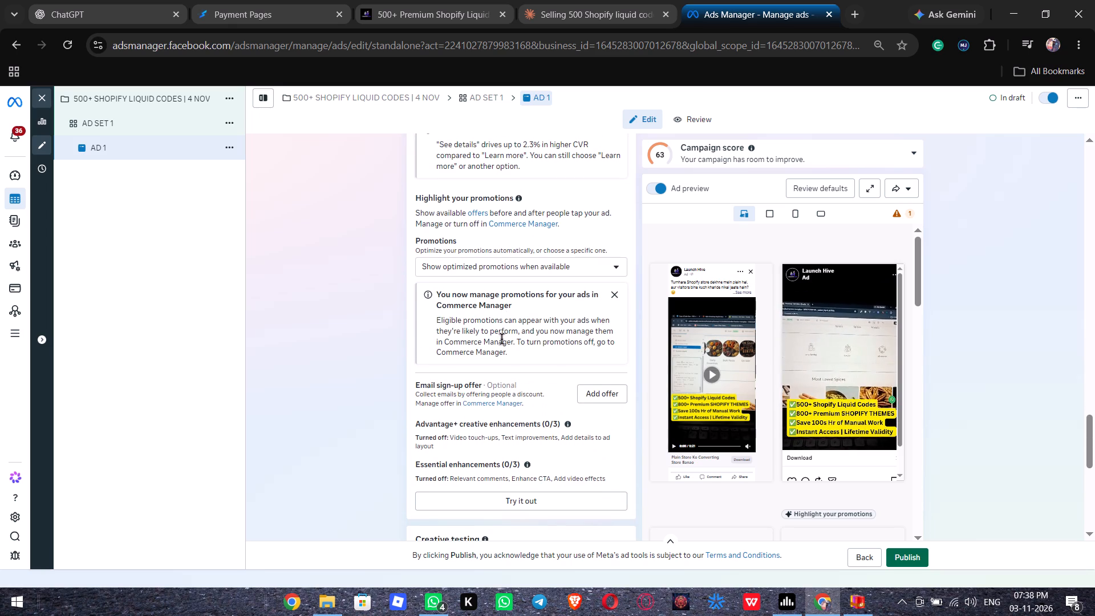
{"action": "left_click", "coordinate": [614, 302]}
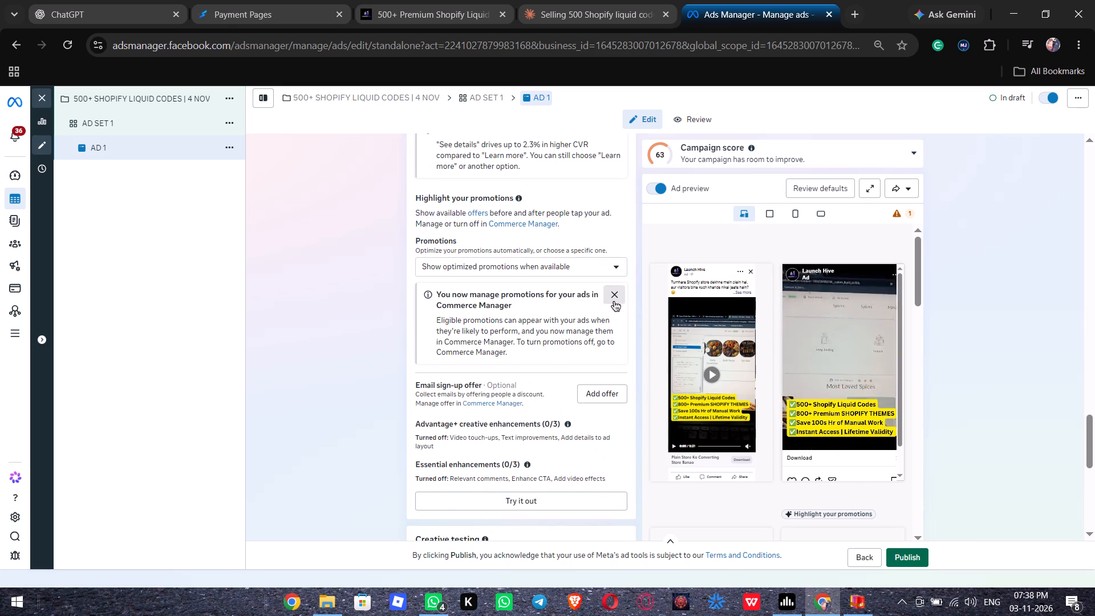
Check the ad's remaining testing, language and tracking settings and publish the 500+ Shopify Liquid Codes campaign with its ad set and ad.
{"action": "scroll", "coordinate": [614, 302], "scroll_direction": "down", "scroll_amount": 1}
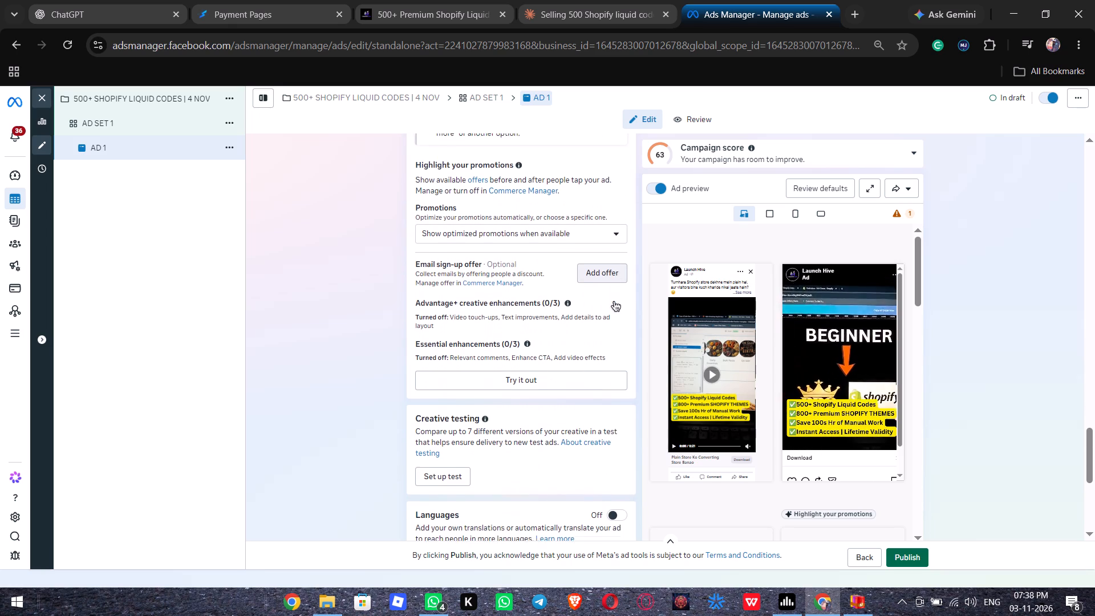
{"action": "scroll", "coordinate": [614, 302], "scroll_direction": "down", "scroll_amount": 1}
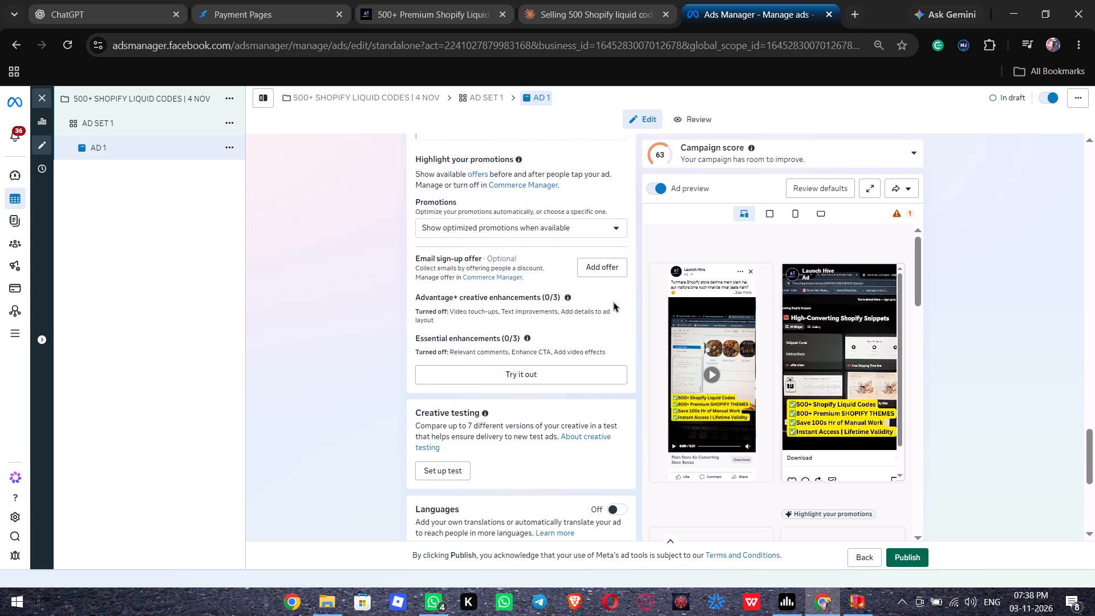
{"action": "scroll", "coordinate": [614, 302], "scroll_direction": "down", "scroll_amount": 2}
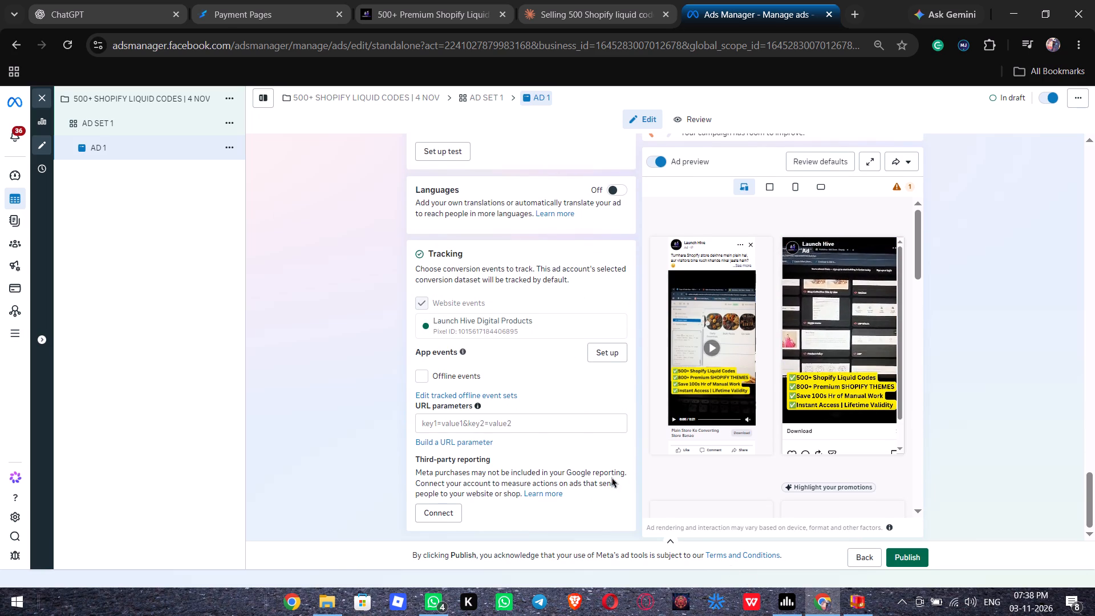
{"action": "left_click", "coordinate": [916, 557]}
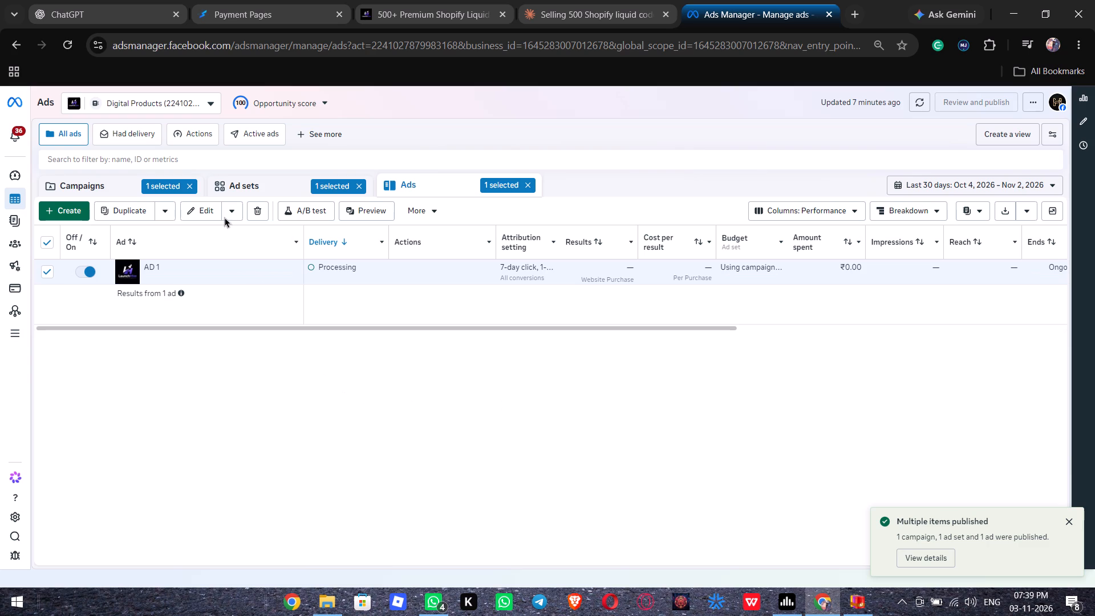
Clear the campaign, ad set and ad selections so the campaigns overview is shown unfiltered.
{"action": "left_click", "coordinate": [190, 187]}
{"action": "triple_click", "coordinate": [190, 186]}
{"action": "left_click", "coordinate": [190, 186]}
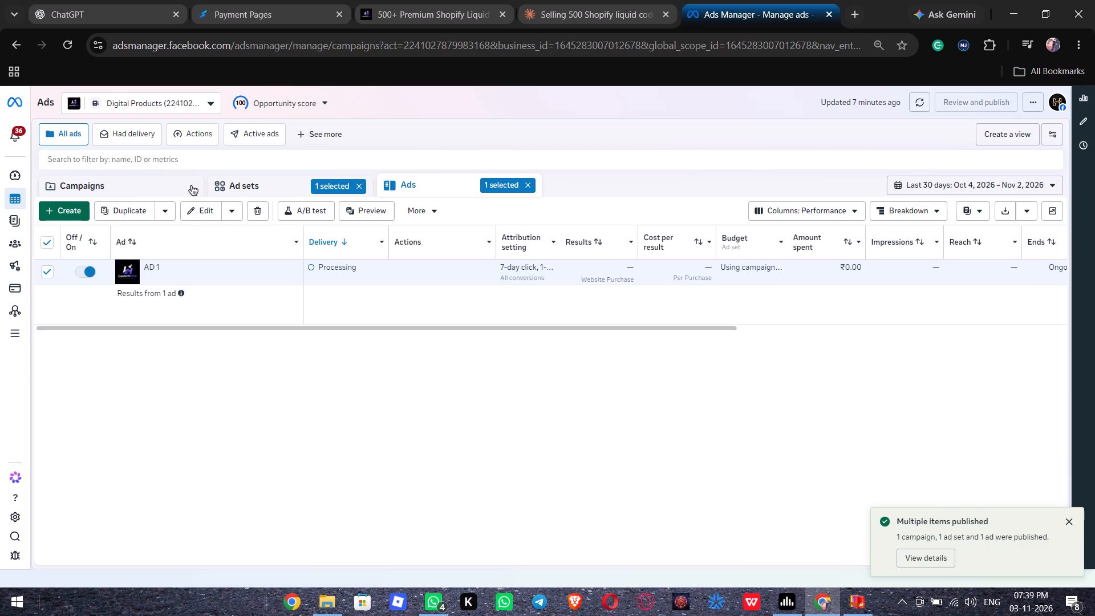
{"action": "left_click", "coordinate": [360, 189]}
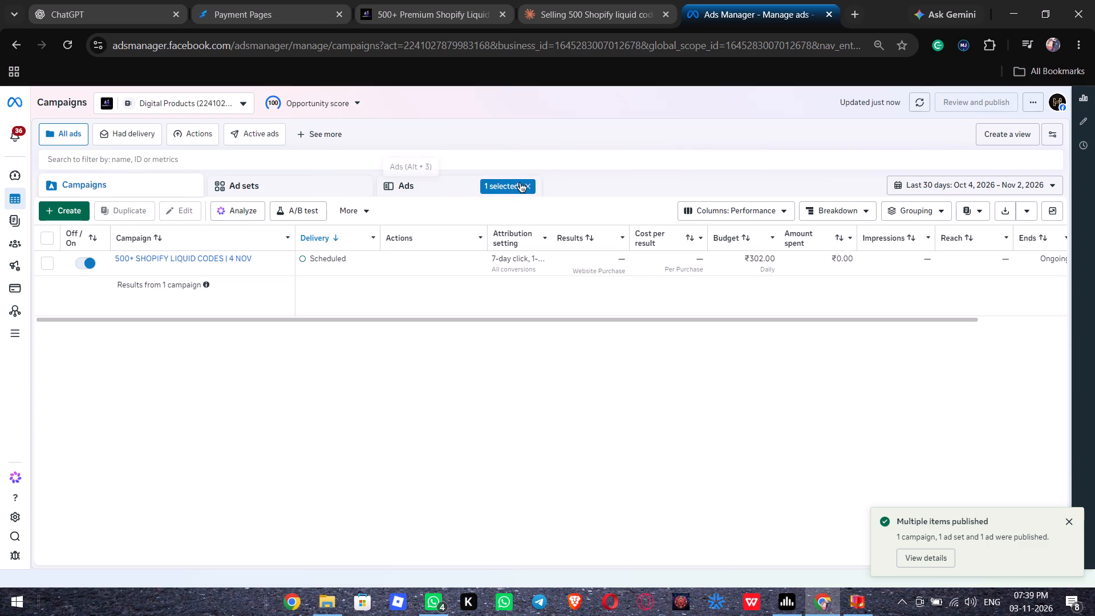
{"action": "left_click", "coordinate": [528, 187]}
{"action": "left_click", "coordinate": [587, 185]}
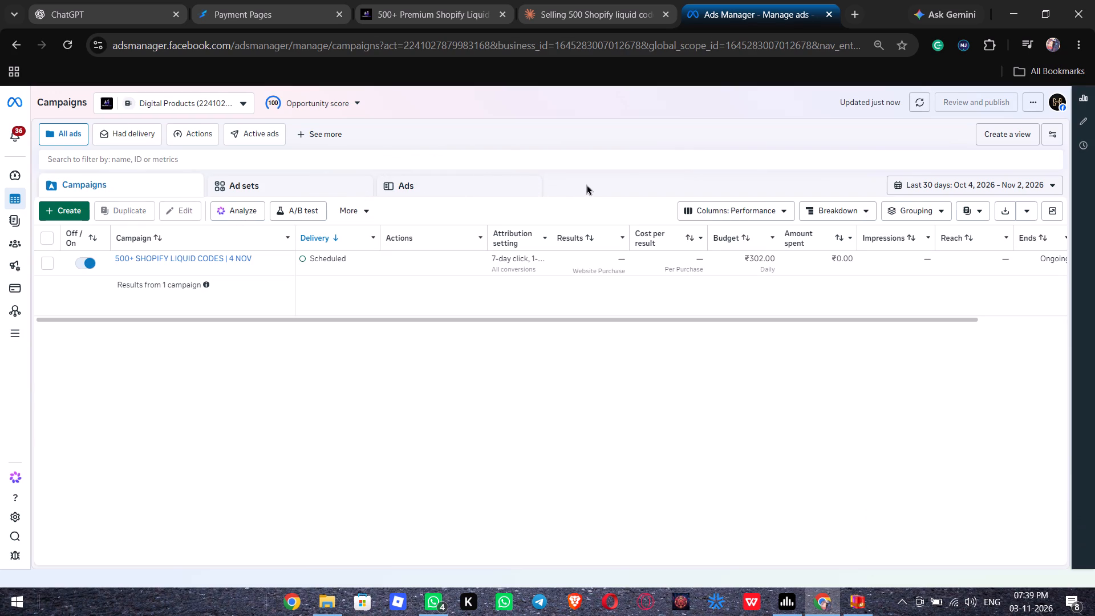